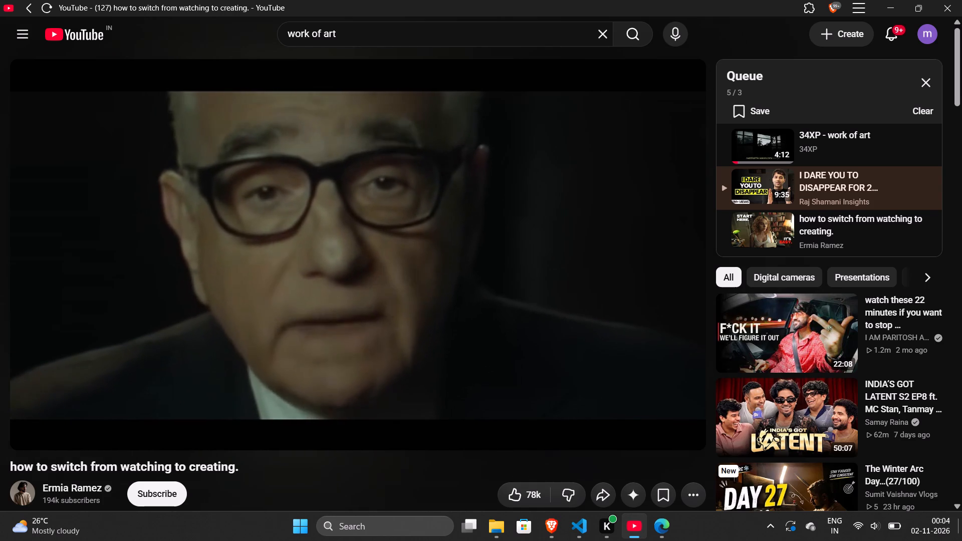
Switch to the Canva presentation and move the presenter details text on page 1 slightly up and left, onto the slide's margin guide.
{"action": "left_click", "coordinate": [553, 532]}
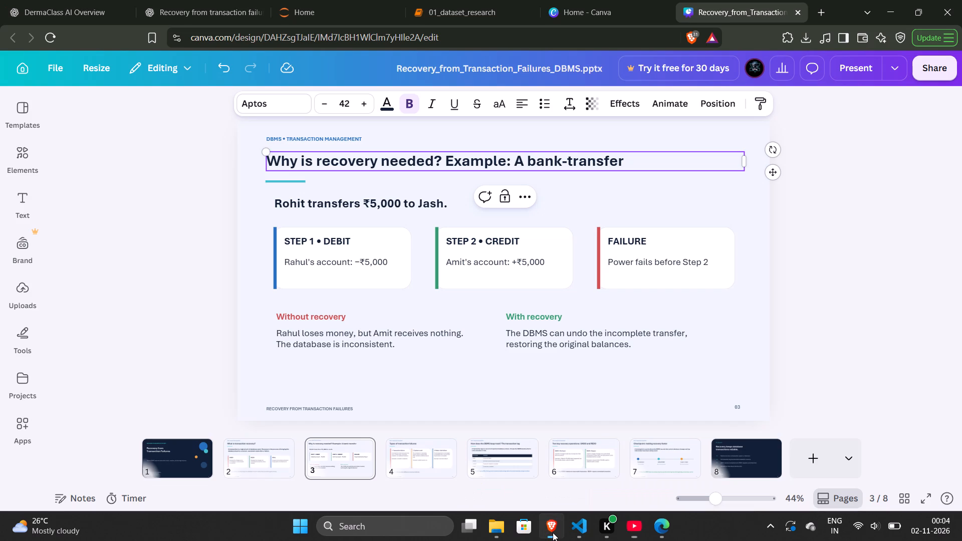
{"action": "left_click", "coordinate": [153, 483]}
{"action": "left_click", "coordinate": [170, 456]}
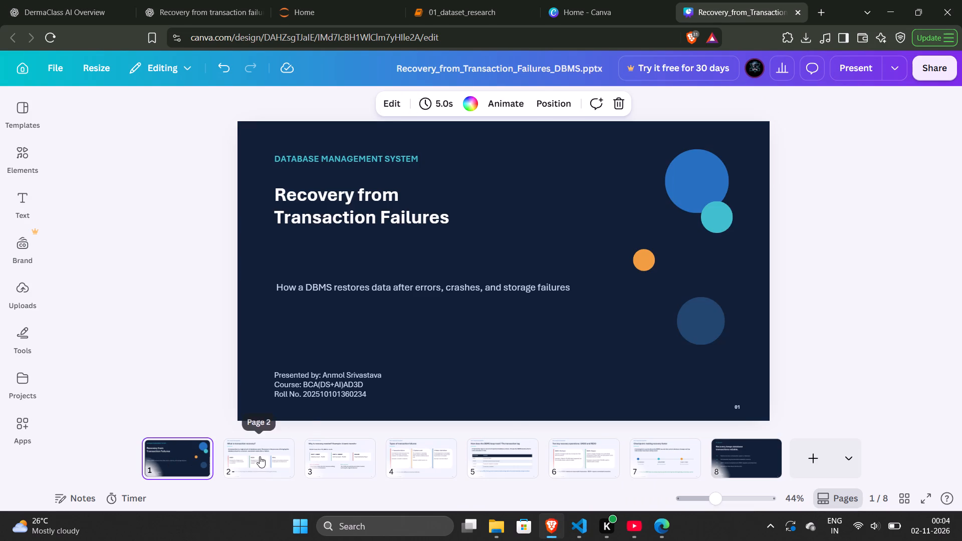
{"action": "left_click_drag", "start_coordinate": [353, 386], "coordinate": [322, 377]}
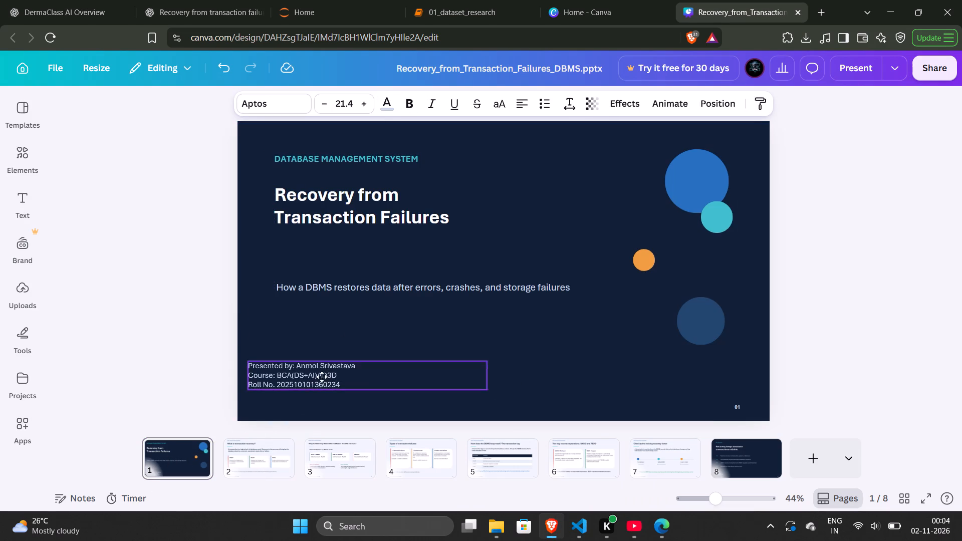
{"action": "left_click_drag", "start_coordinate": [322, 377], "coordinate": [346, 376]}
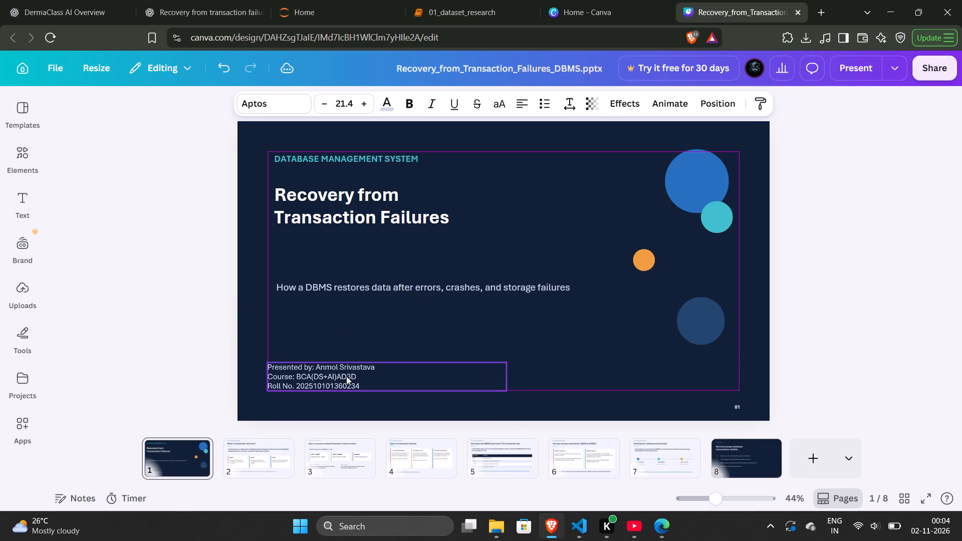
{"action": "left_click", "coordinate": [194, 336]}
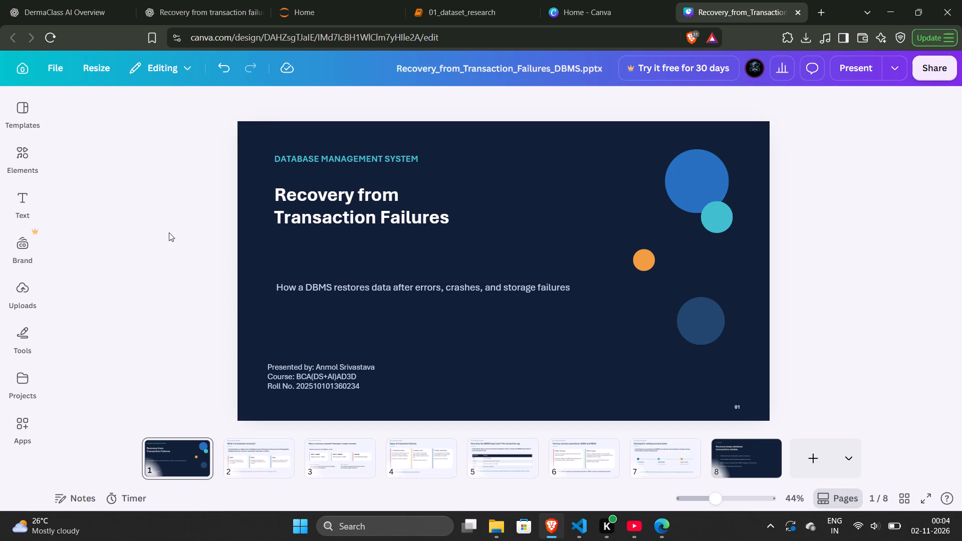
Browse the suggested presentation templates for an alternative design for the deck.
{"action": "left_click", "coordinate": [17, 114]}
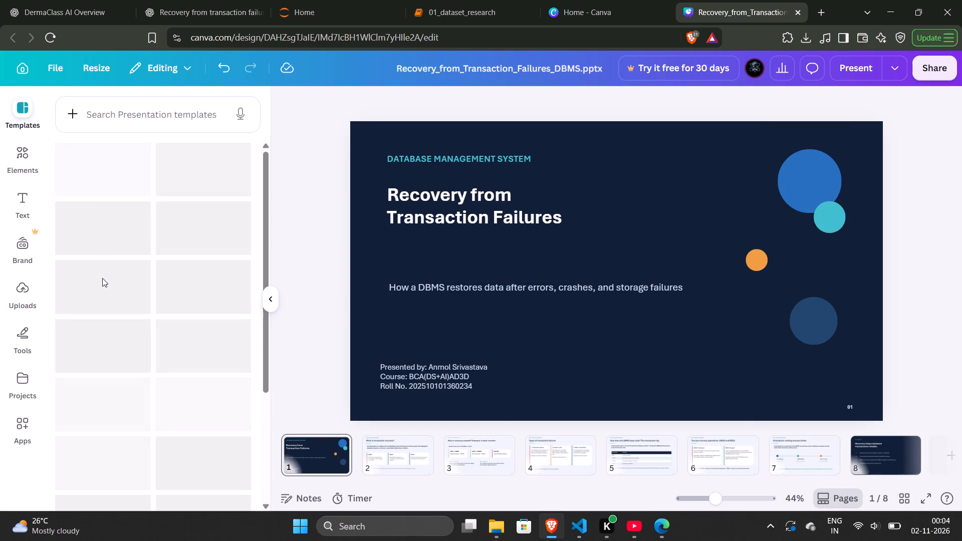
{"action": "left_click", "coordinate": [790, 203]}
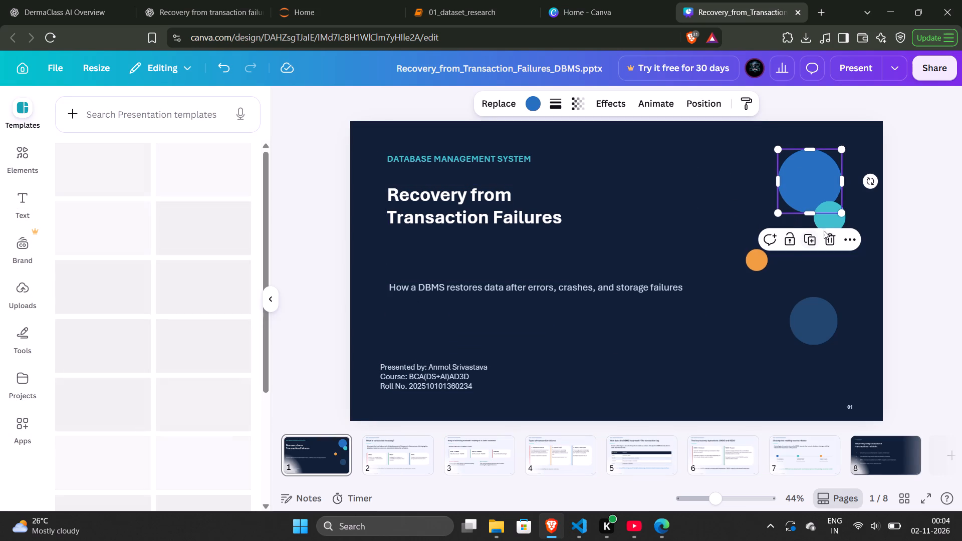
{"action": "left_click", "coordinate": [834, 213]}
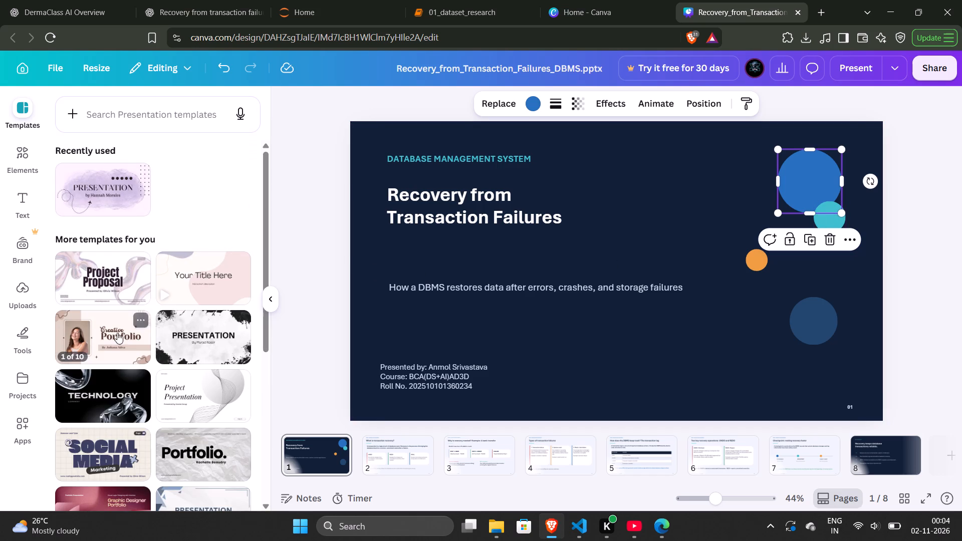
{"action": "scroll", "coordinate": [199, 442], "scroll_direction": "down", "scroll_amount": 2}
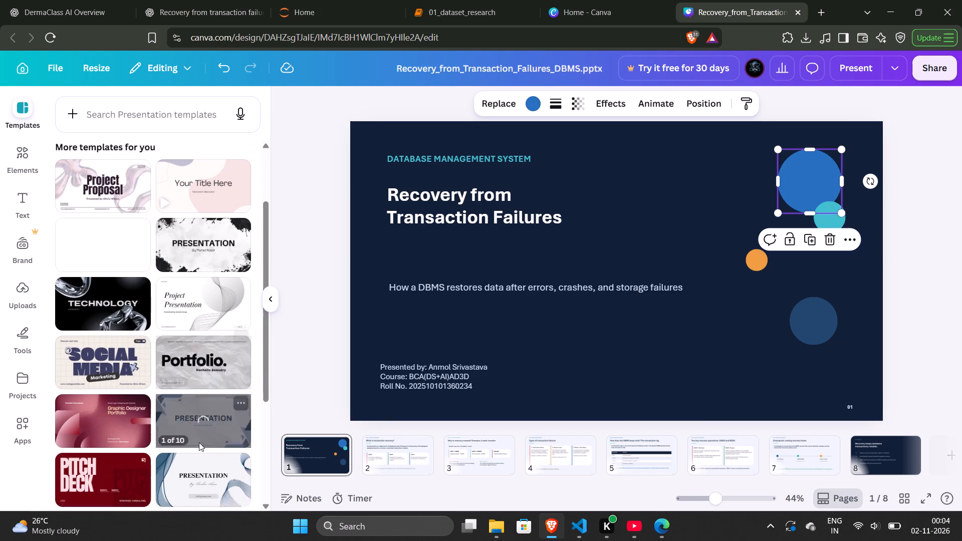
{"action": "scroll", "coordinate": [180, 373], "scroll_direction": "down", "scroll_amount": 1}
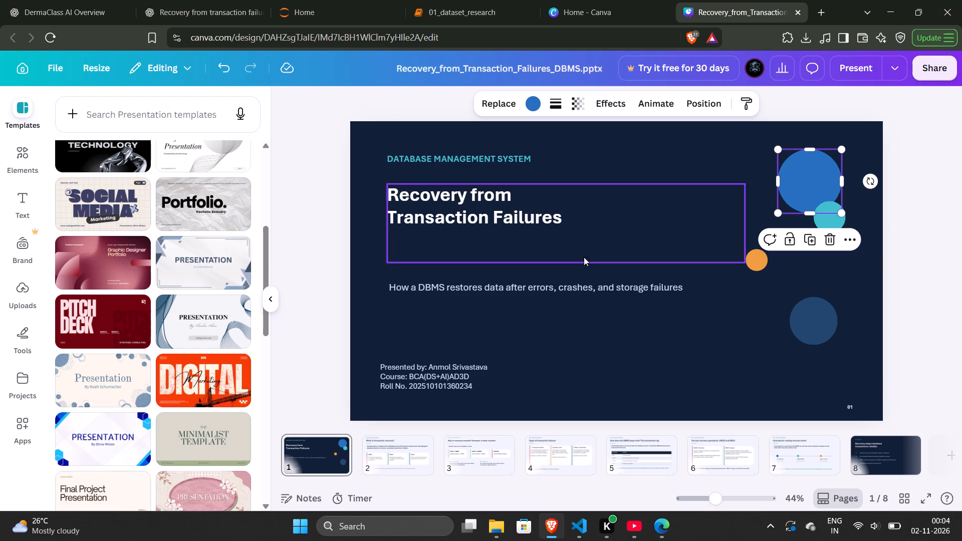
{"action": "scroll", "coordinate": [132, 305], "scroll_direction": "down", "scroll_amount": 1}
{"action": "scroll", "coordinate": [269, 299], "scroll_direction": "up", "scroll_amount": 2}
{"action": "scroll", "coordinate": [193, 318], "scroll_direction": "up", "scroll_amount": 4}
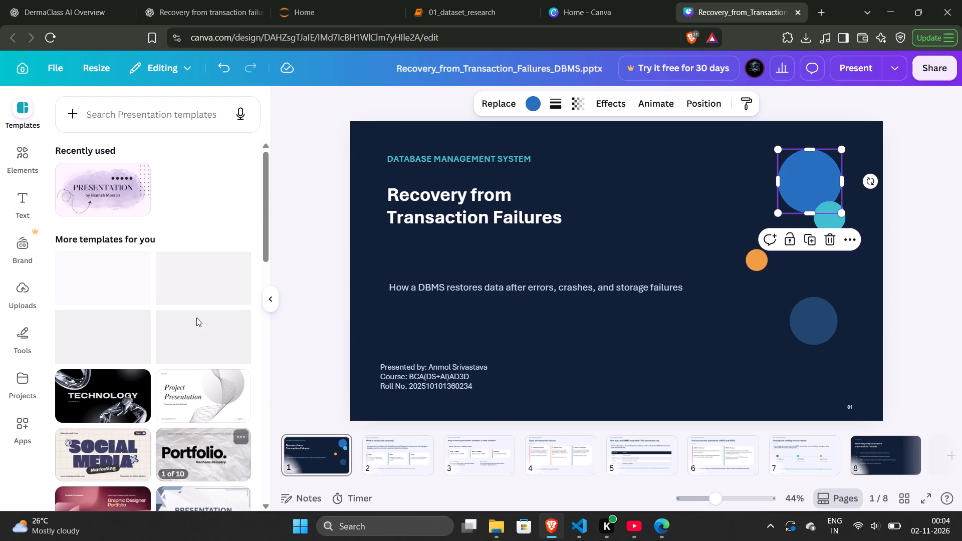
{"action": "scroll", "coordinate": [240, 325], "scroll_direction": "up", "scroll_amount": 2}
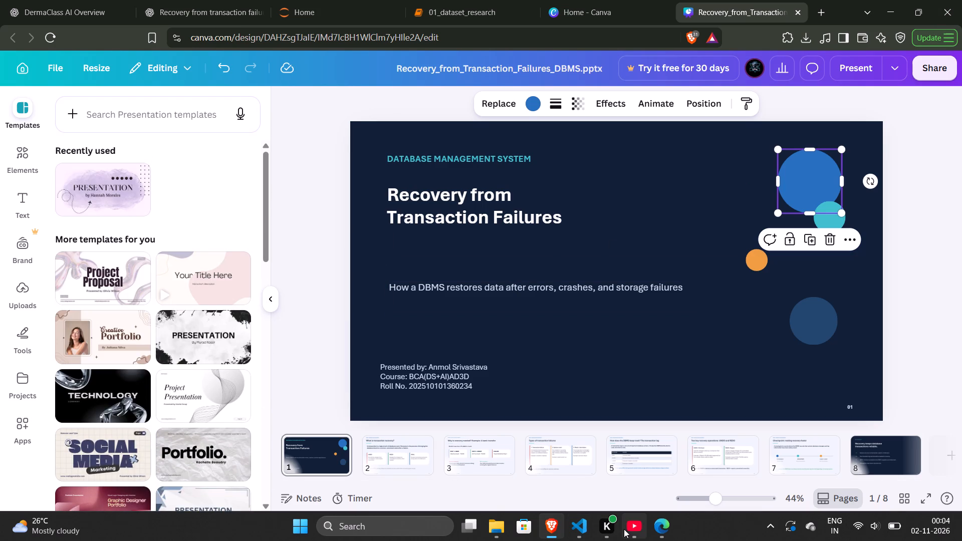
Add a period after "THANK YOU" on the closing Key Takeaways slide, page 8.
{"action": "left_click", "coordinate": [380, 463]}
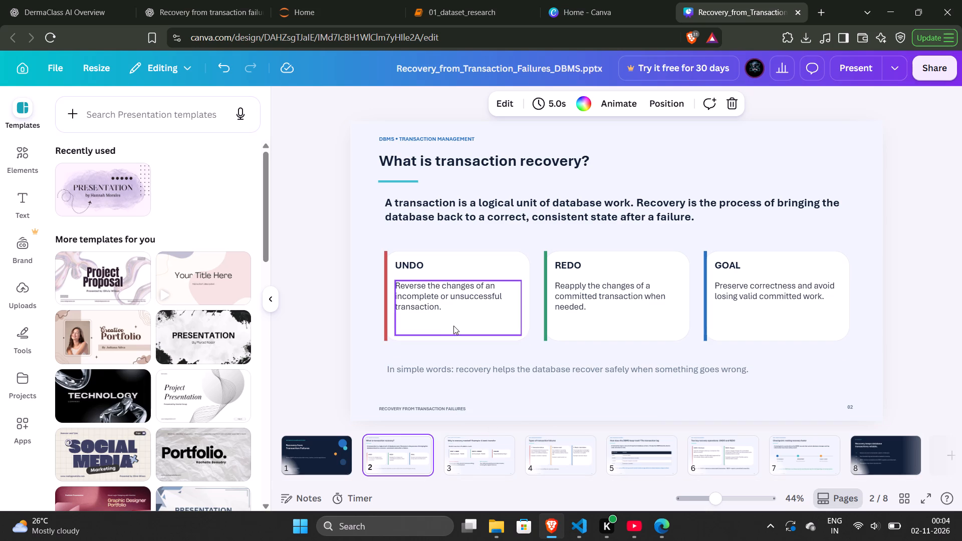
{"action": "left_click", "coordinate": [489, 442]}
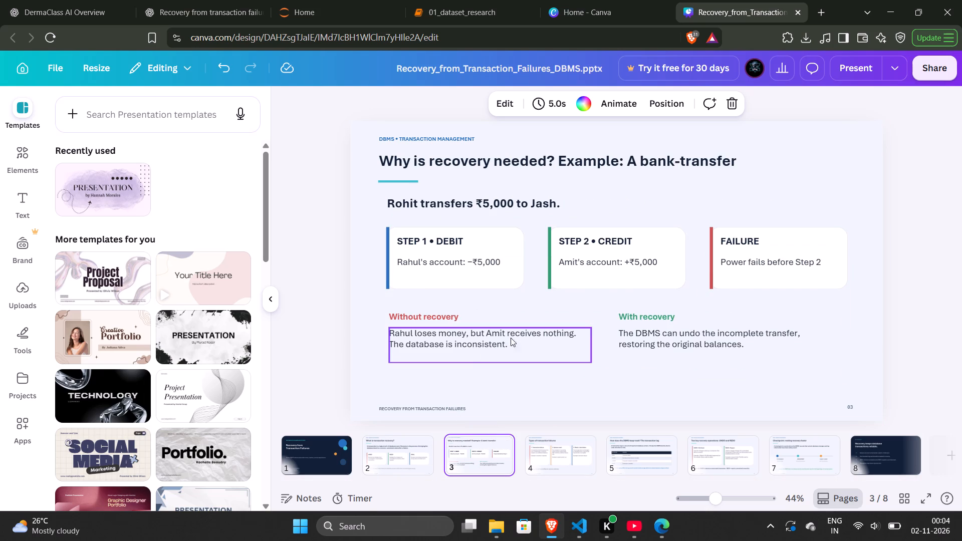
{"action": "left_click", "coordinate": [801, 457]}
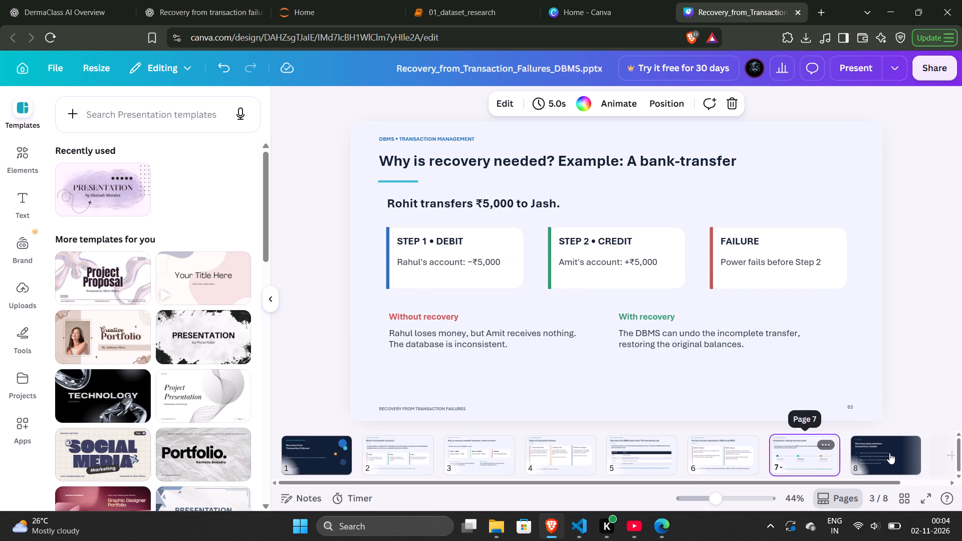
{"action": "left_click", "coordinate": [889, 453]}
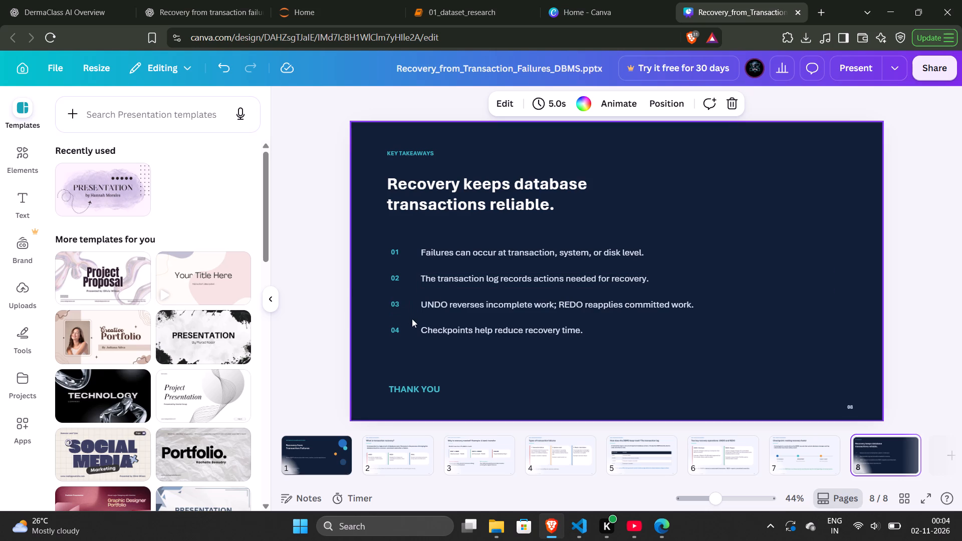
{"action": "left_click", "coordinate": [404, 386]}
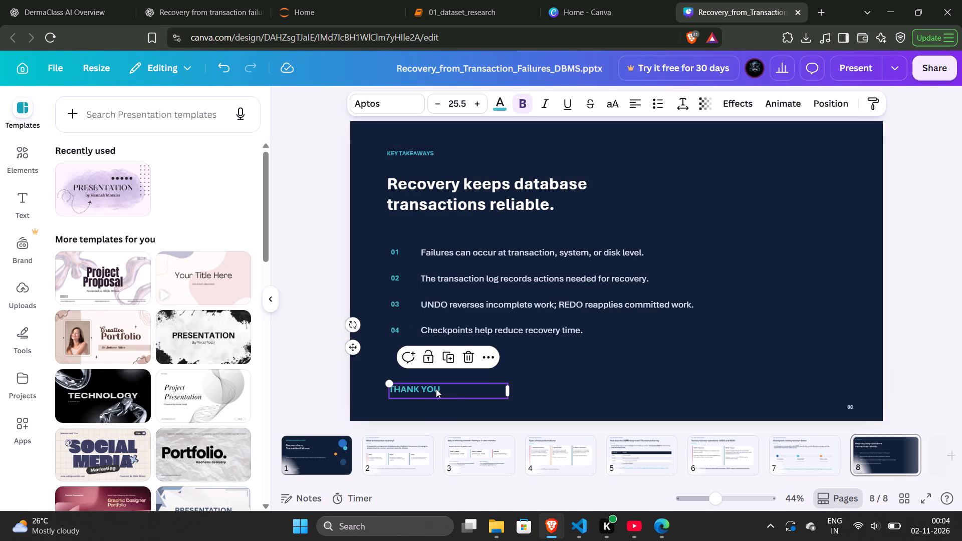
{"action": "double_click", "coordinate": [451, 389]}
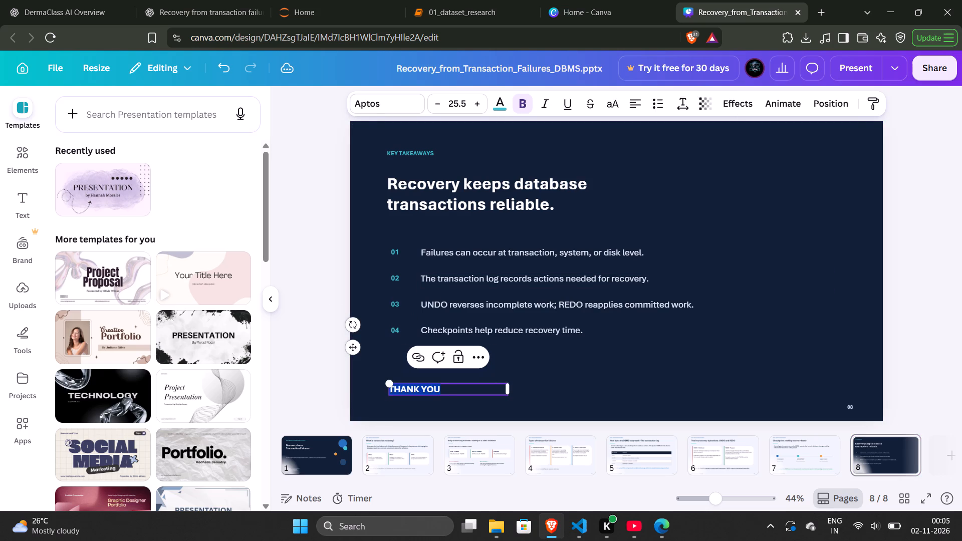
{"action": "key", "text": "Right"}
{"action": "key", "text": "period"}
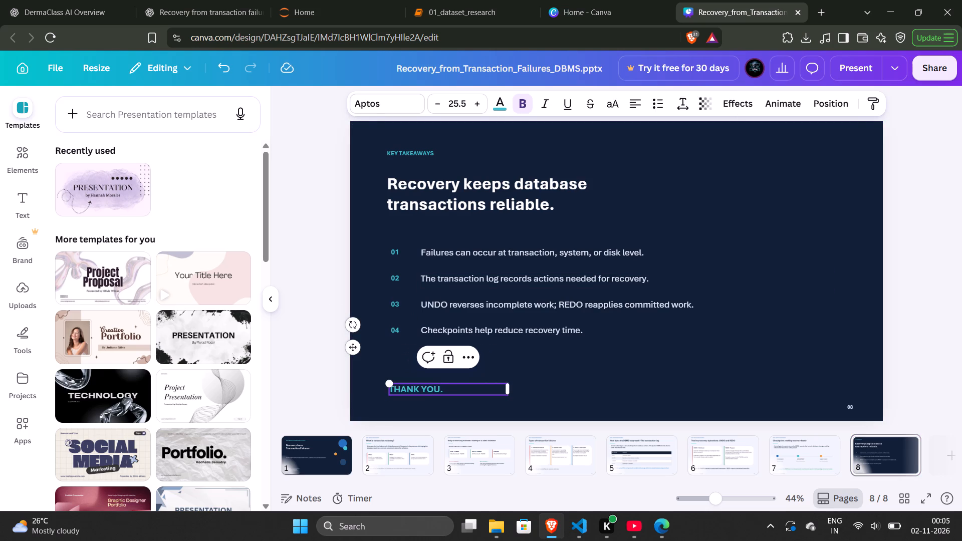
{"action": "left_click", "coordinate": [553, 347]}
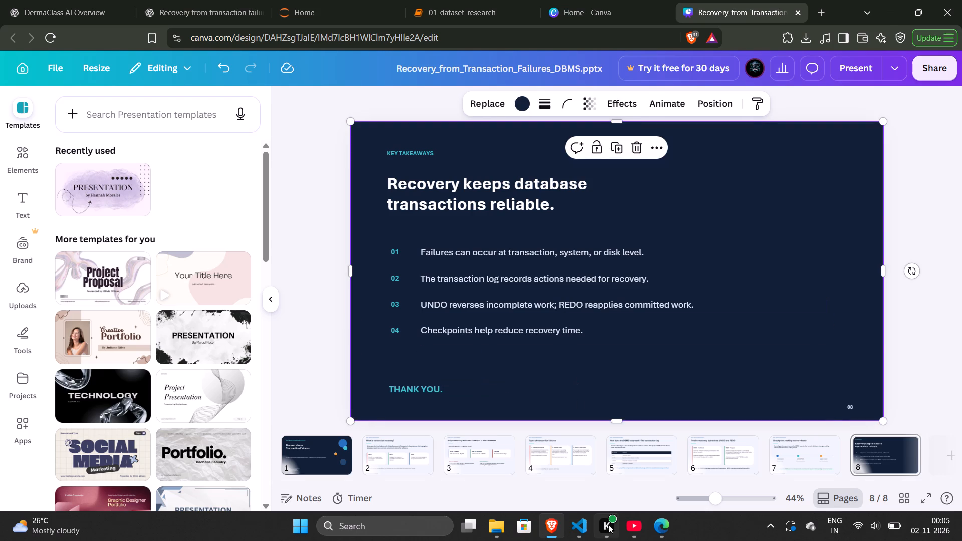
Switch to the YouTube window with the playing video.
{"action": "left_click", "coordinate": [629, 536]}
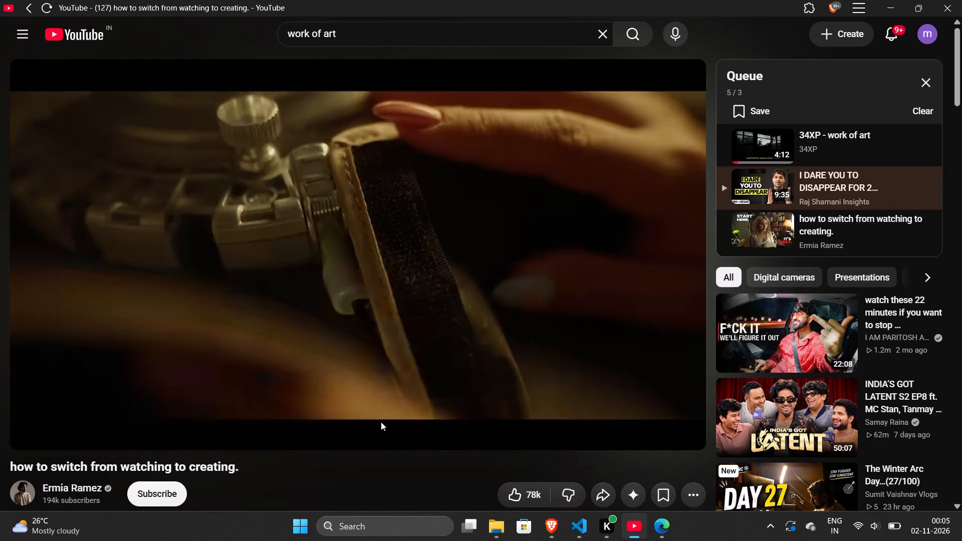
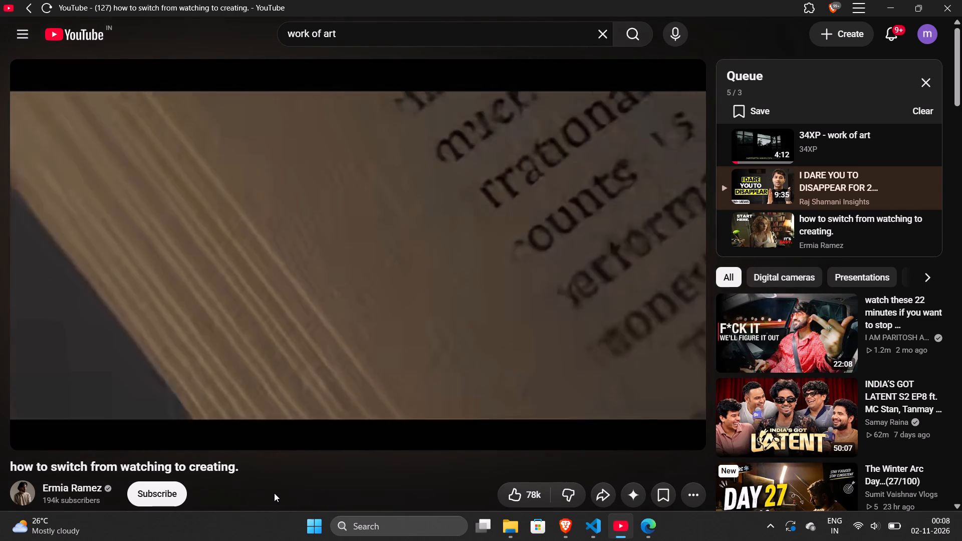
Like the YouTube video "how to switch from watching to creating.".
{"action": "scroll", "coordinate": [274, 493], "scroll_direction": "down", "scroll_amount": 1}
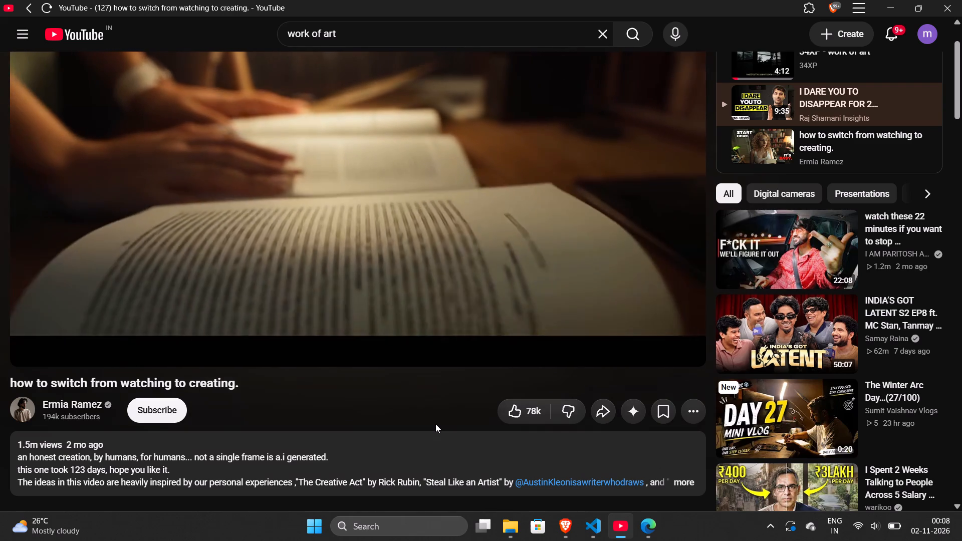
{"action": "scroll", "coordinate": [435, 424], "scroll_direction": "down", "scroll_amount": 1}
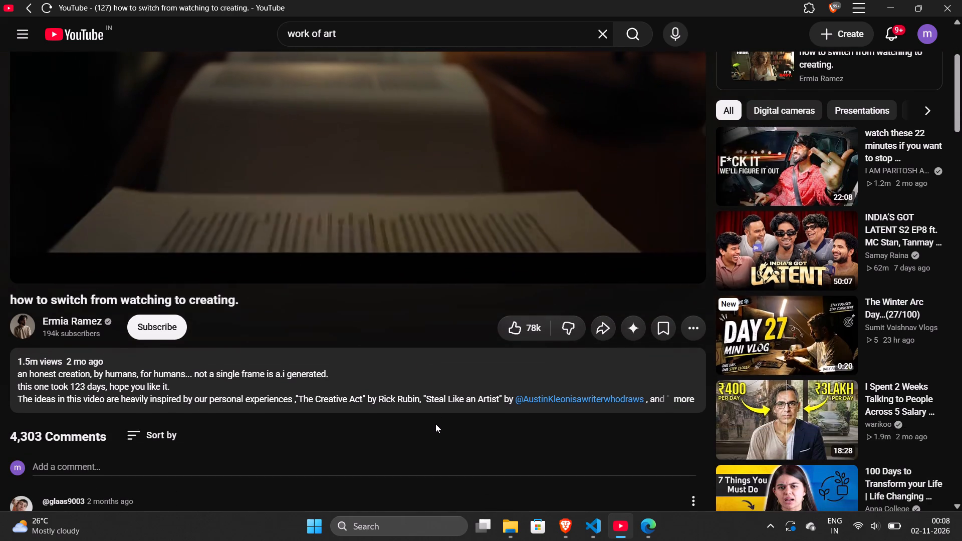
{"action": "scroll", "coordinate": [435, 424], "scroll_direction": "up", "scroll_amount": 1}
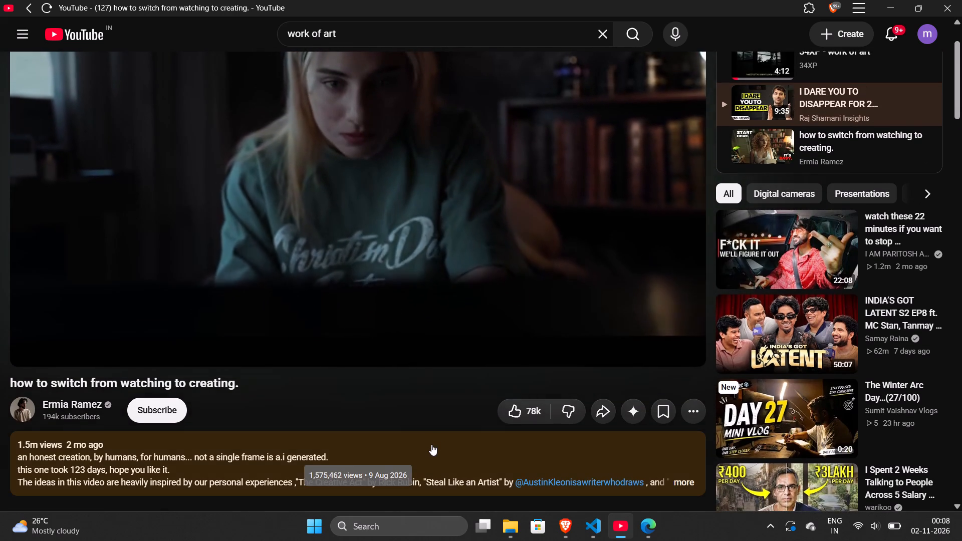
{"action": "scroll", "coordinate": [431, 444], "scroll_direction": "up", "scroll_amount": 3}
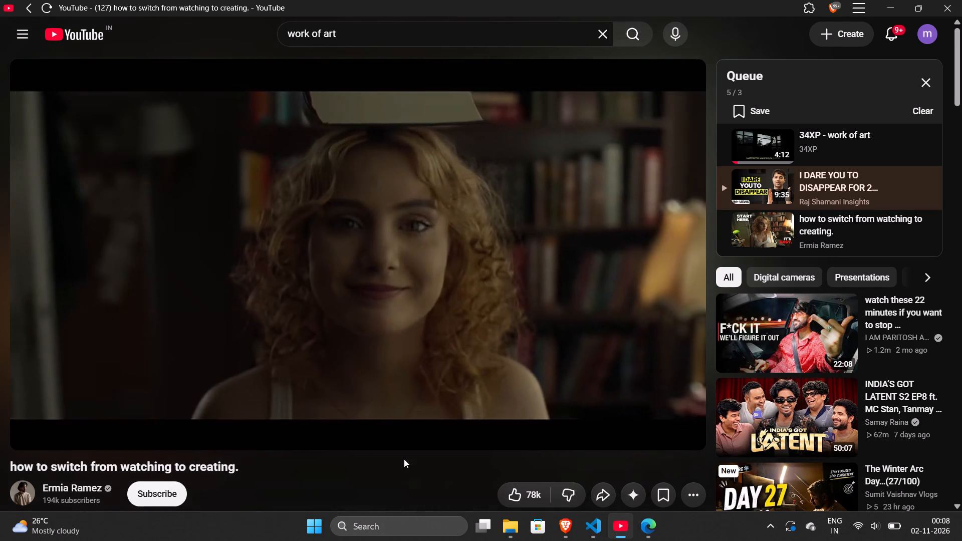
{"action": "left_click", "coordinate": [507, 490]}
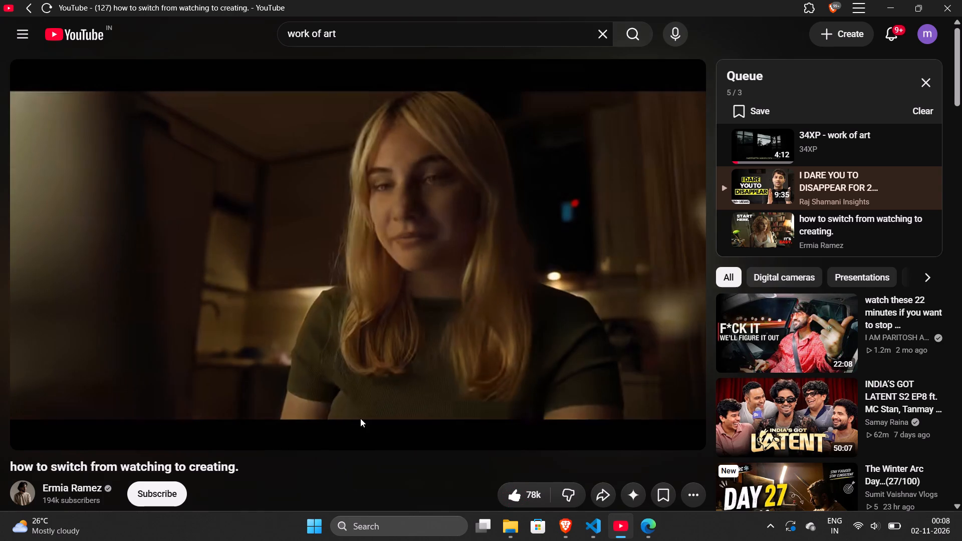
Browse the viewer comments below the video and return to the player.
{"action": "scroll", "coordinate": [0, 369], "scroll_direction": "down", "scroll_amount": 1}
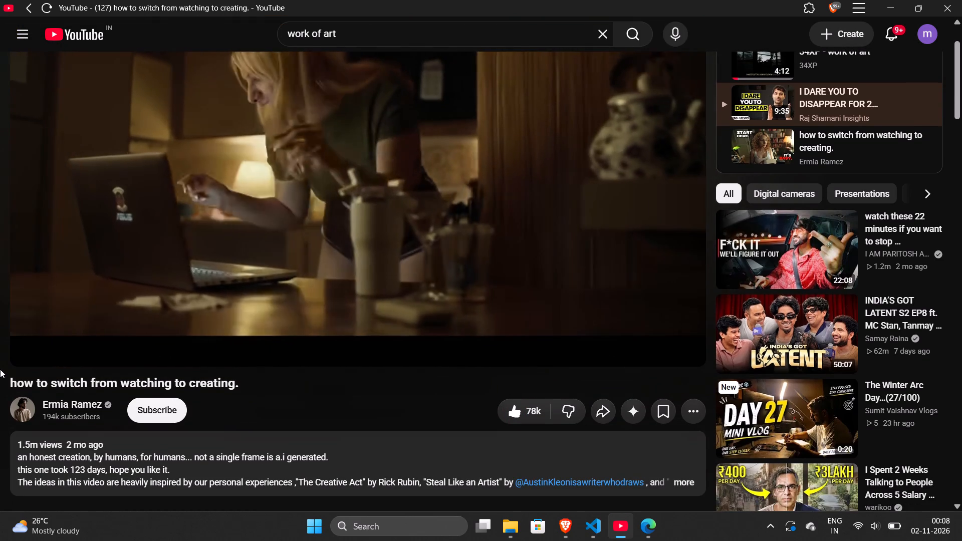
{"action": "scroll", "coordinate": [0, 369], "scroll_direction": "up", "scroll_amount": 3}
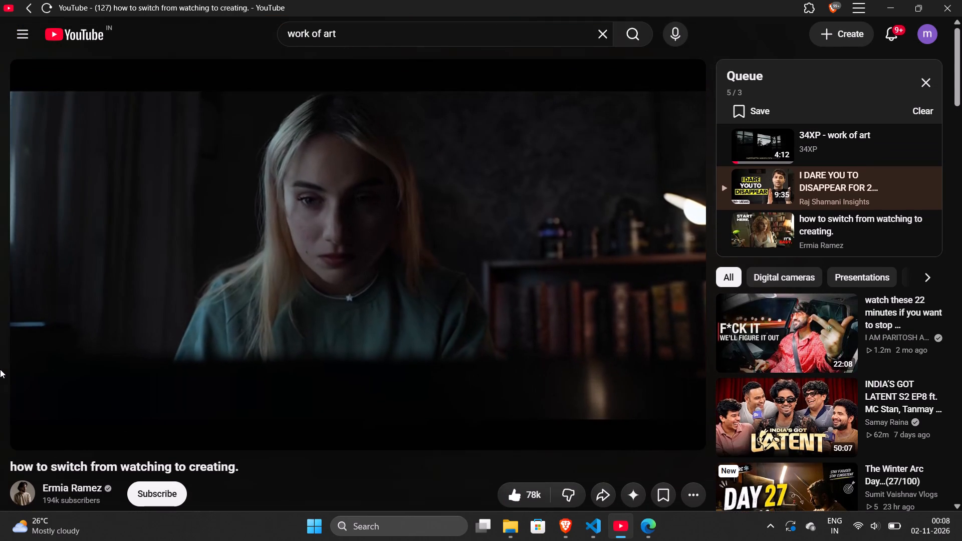
{"action": "scroll", "coordinate": [0, 369], "scroll_direction": "down", "scroll_amount": 6}
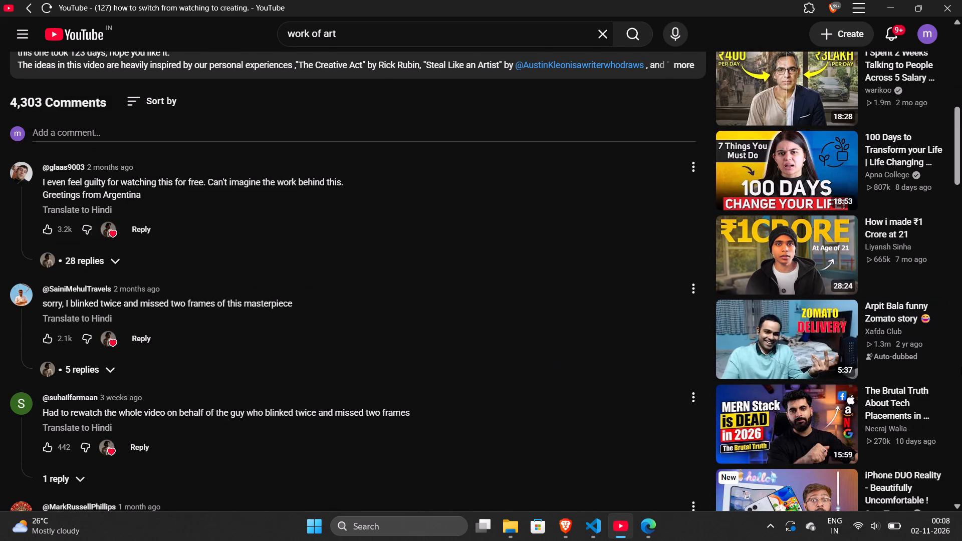
{"action": "scroll", "coordinate": [961, 367], "scroll_direction": "down", "scroll_amount": 2}
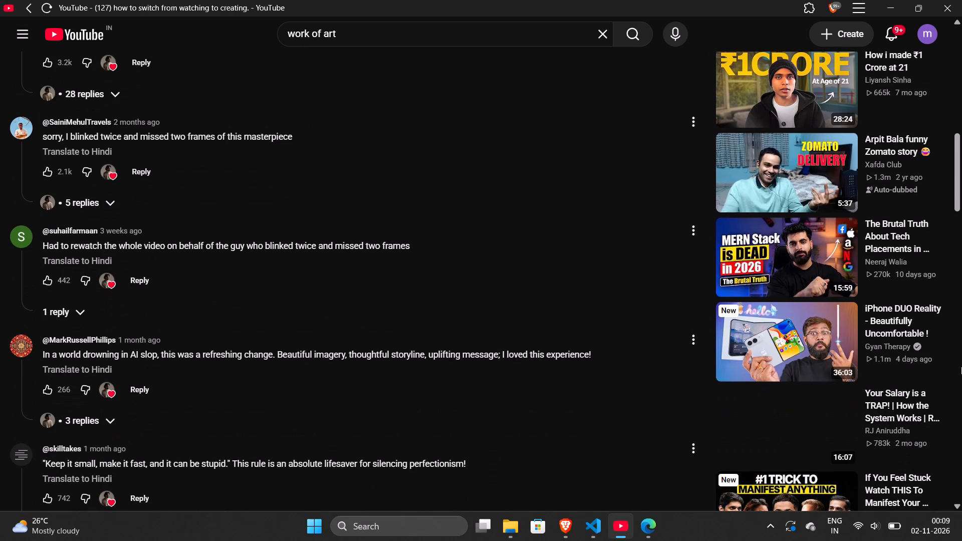
{"action": "scroll", "coordinate": [961, 366], "scroll_direction": "down", "scroll_amount": 2}
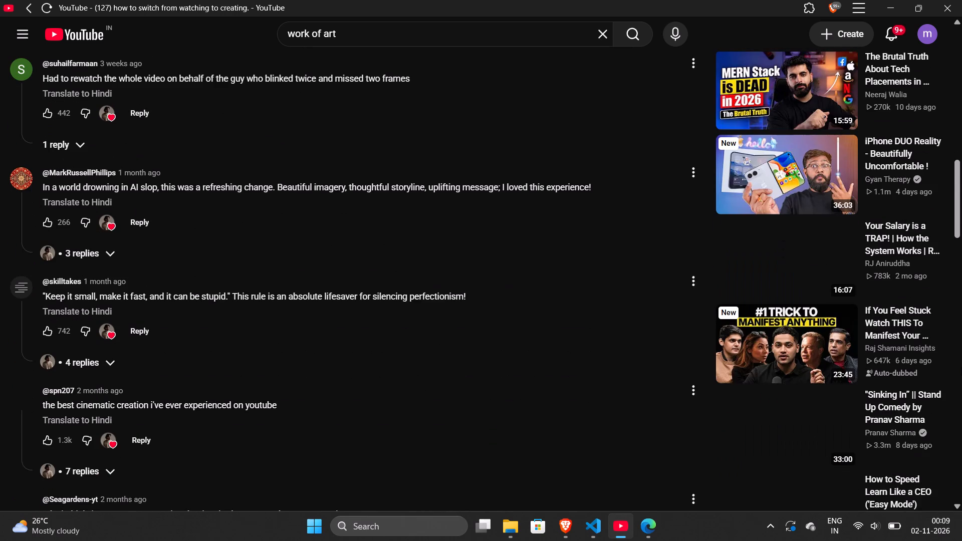
{"action": "scroll", "coordinate": [961, 367], "scroll_direction": "down", "scroll_amount": 1}
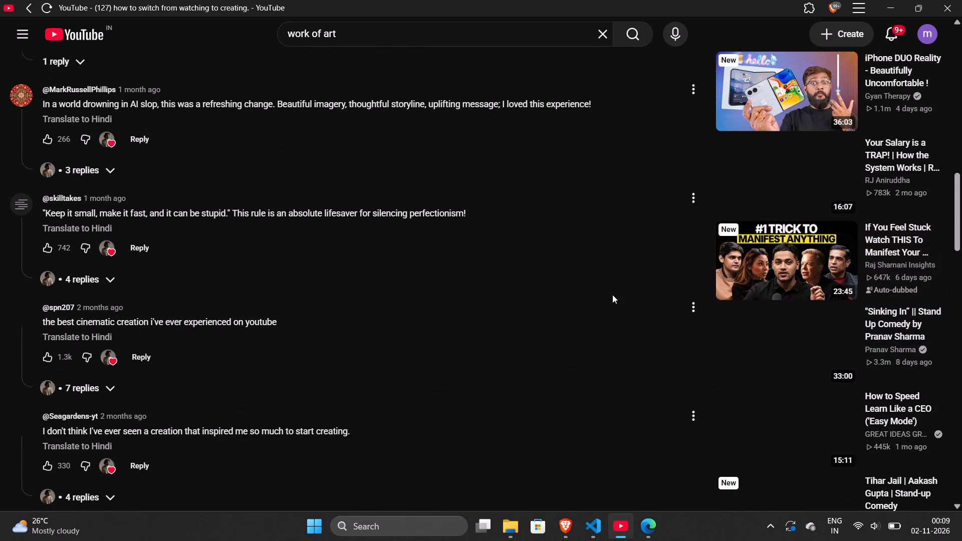
{"action": "scroll", "coordinate": [611, 294], "scroll_direction": "up", "scroll_amount": 4}
{"action": "scroll", "coordinate": [695, 301], "scroll_direction": "up", "scroll_amount": 5}
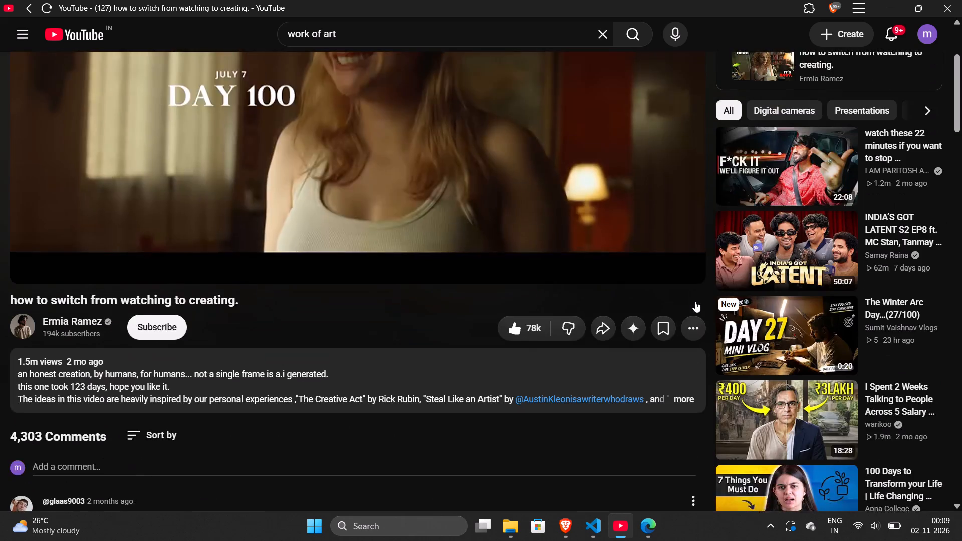
{"action": "scroll", "coordinate": [695, 301], "scroll_direction": "up", "scroll_amount": 6}
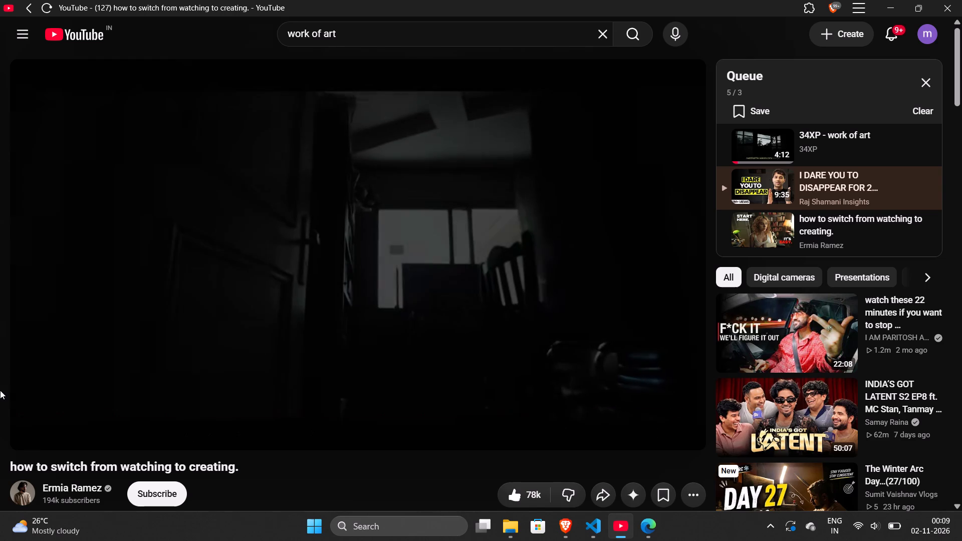
Pause the video during its end credits and skip back a few seconds.
{"action": "left_click", "coordinate": [180, 436]}
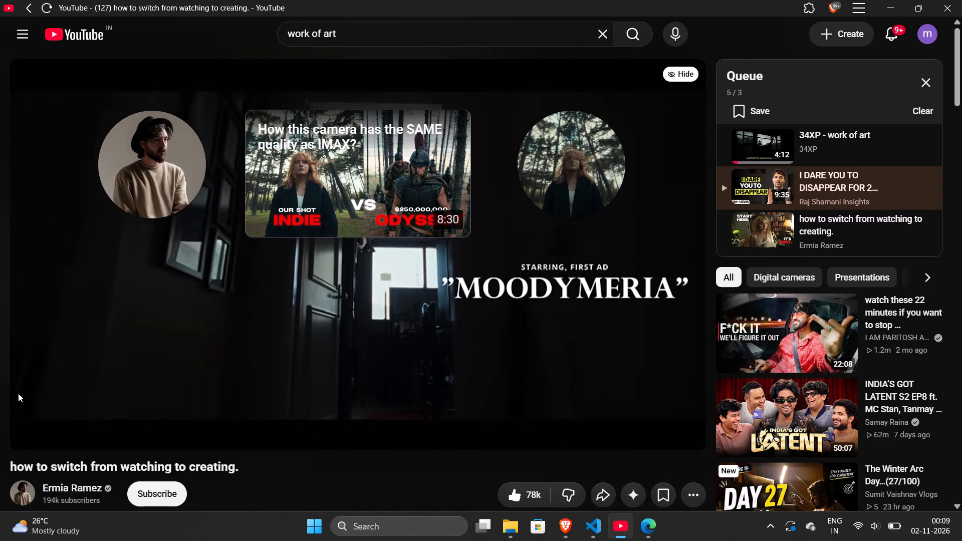
{"action": "left_click", "coordinate": [297, 310]}
{"action": "left_click", "coordinate": [293, 315]}
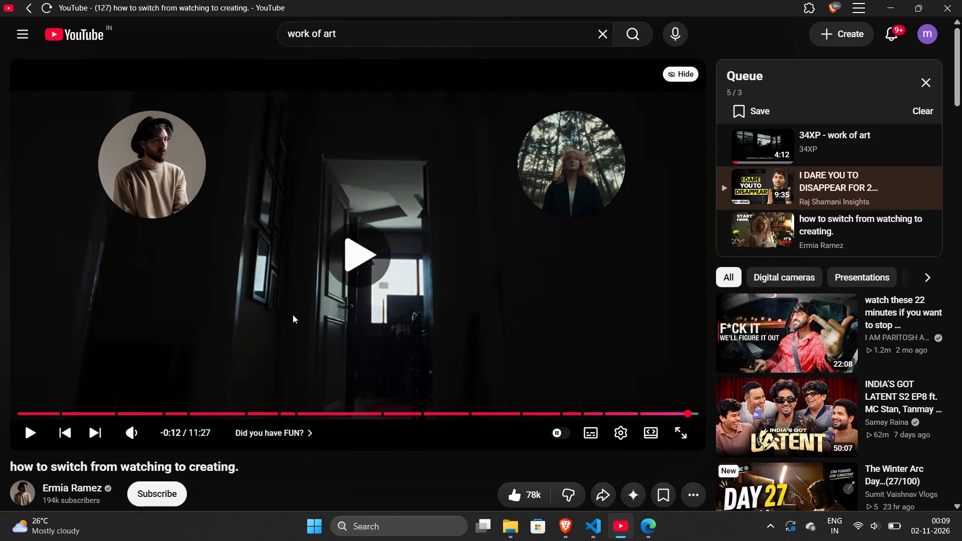
{"action": "left_click", "coordinate": [293, 315]}
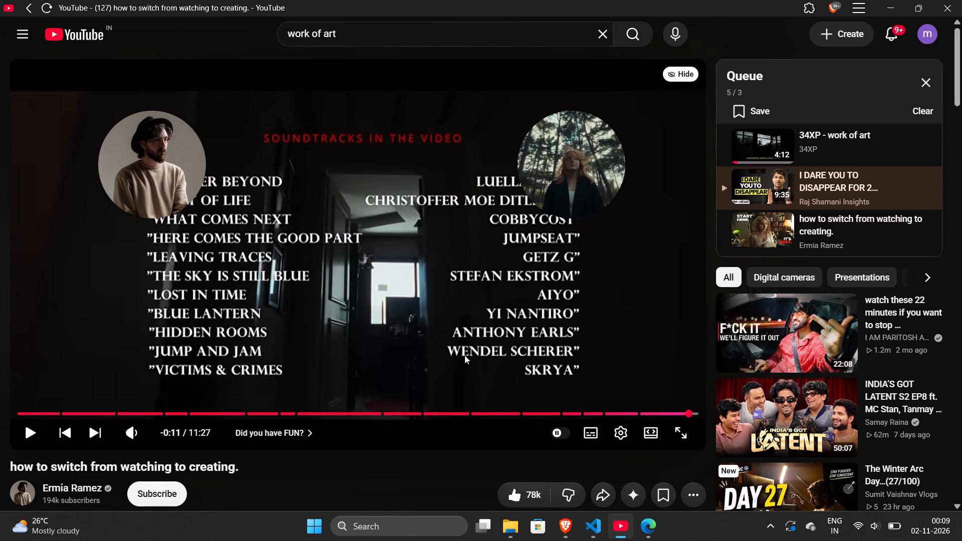
{"action": "key", "text": "Down"}
{"action": "key", "text": "Left"}
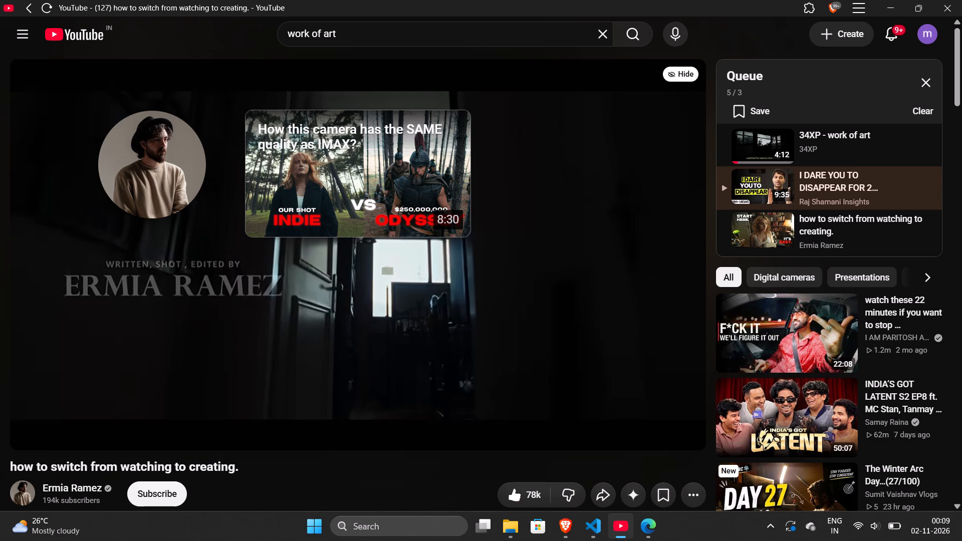
Close the YouTube window and minimize the browser window holding the Canva presentation.
{"action": "left_click", "coordinate": [961, 0]}
{"action": "left_click", "coordinate": [882, 11]}
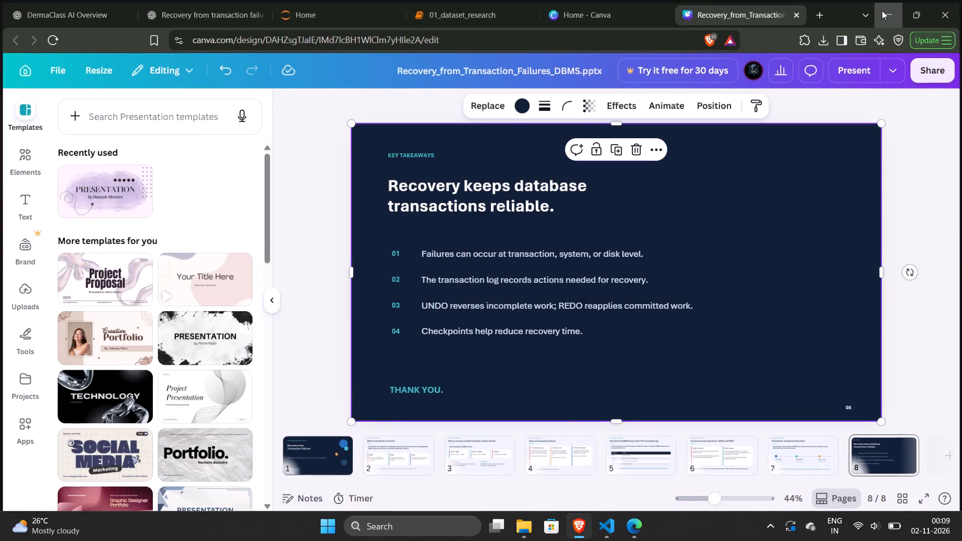
Close the Downloads folder window and minimize Visual Studio Code to reach the desktop.
{"action": "scroll", "coordinate": [562, 195], "scroll_direction": "up", "scroll_amount": 5}
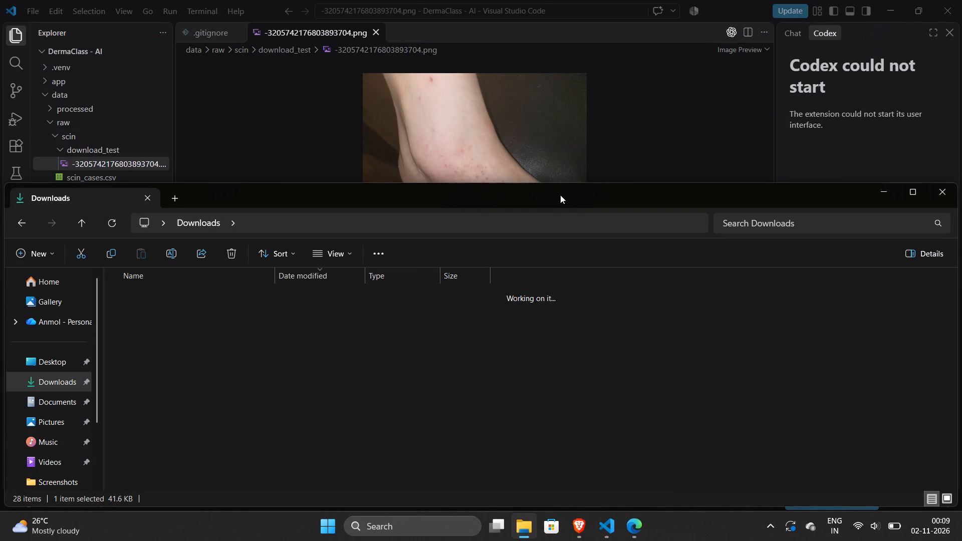
{"action": "left_click", "coordinate": [909, 196]}
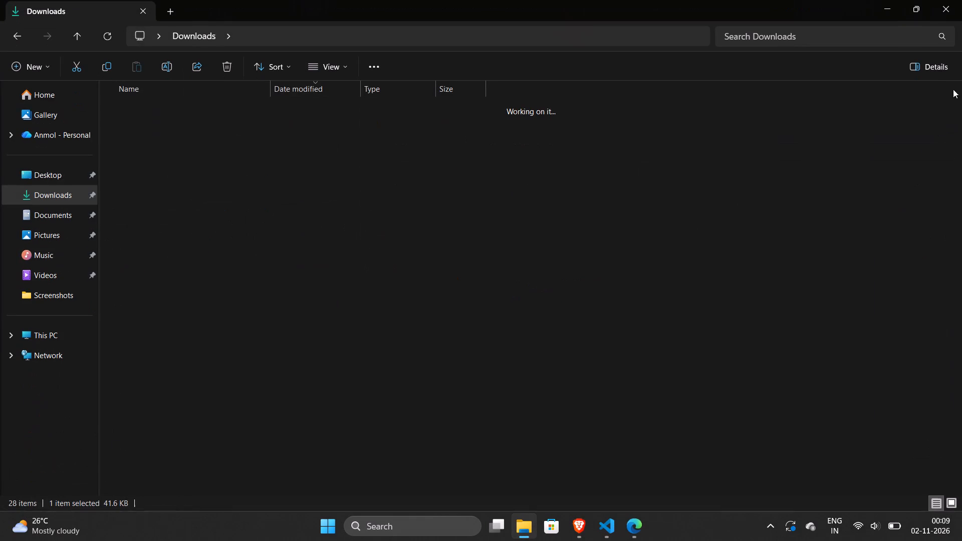
{"action": "left_click", "coordinate": [960, 55]}
{"action": "left_click", "coordinate": [955, 12]}
{"action": "left_click", "coordinate": [887, 14]}
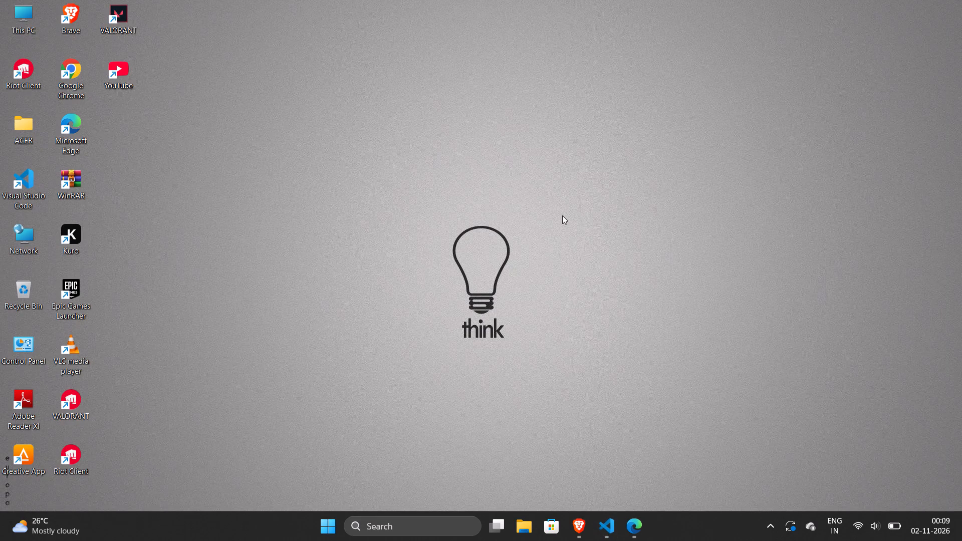
Refresh the desktop.
{"action": "right_click", "coordinate": [543, 109]}
{"action": "left_click_drag", "start_coordinate": [586, 153], "coordinate": [582, 161]}
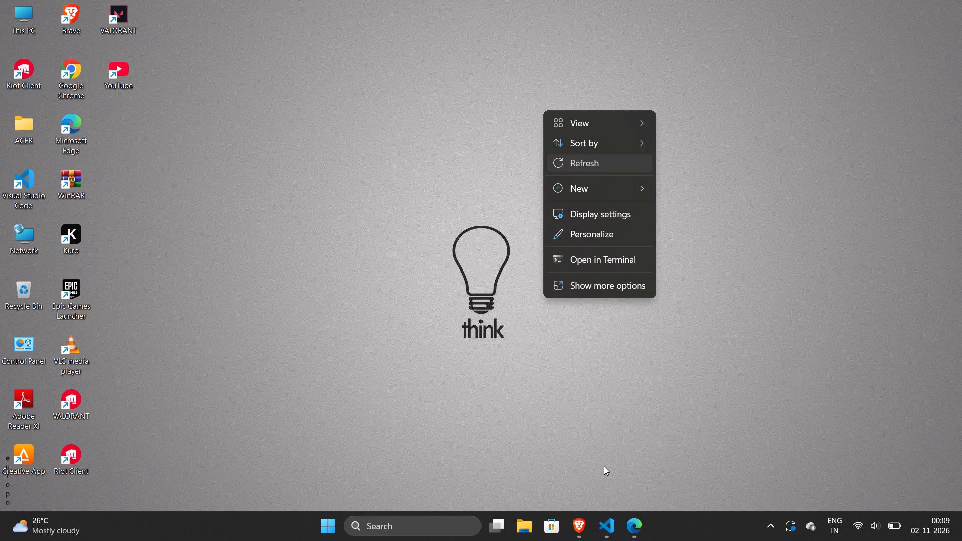
Switch to Edge, look over the units in the DBMS syllabus PDF, and close the Edge window.
{"action": "left_click", "coordinate": [639, 517]}
{"action": "scroll", "coordinate": [579, 217], "scroll_direction": "up", "scroll_amount": 2}
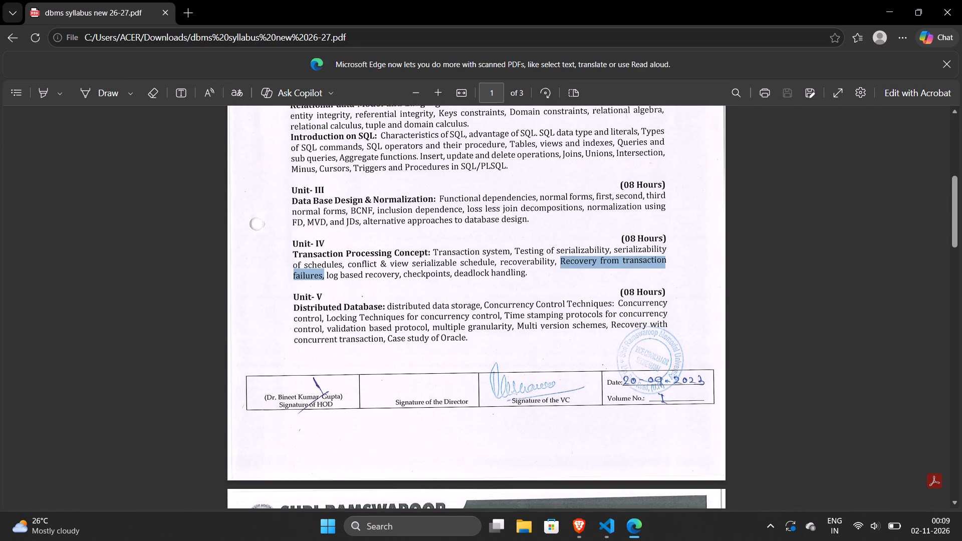
{"action": "scroll", "coordinate": [579, 217], "scroll_direction": "up", "scroll_amount": 2}
{"action": "scroll", "coordinate": [579, 217], "scroll_direction": "down", "scroll_amount": 2}
{"action": "scroll", "coordinate": [777, 136], "scroll_direction": "down", "scroll_amount": 1}
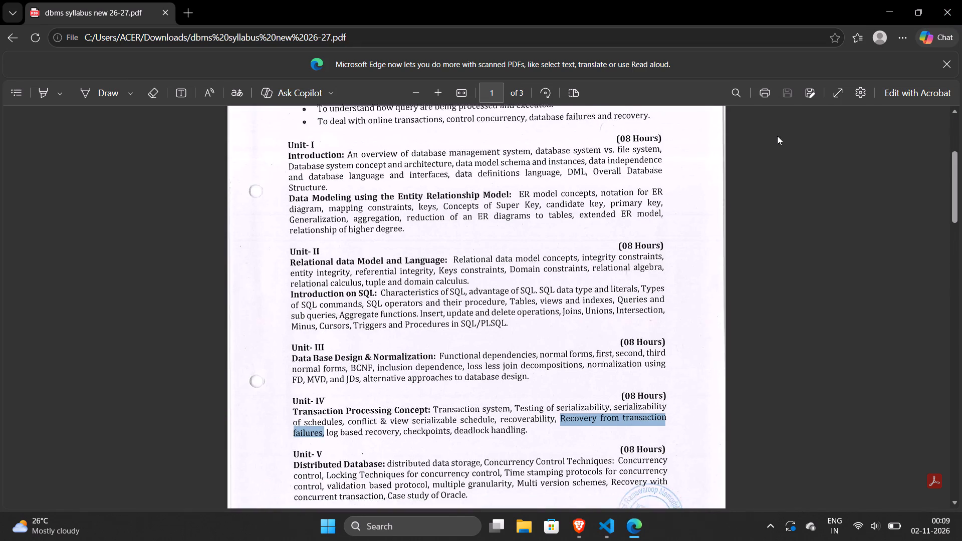
{"action": "left_click", "coordinate": [961, 0]}
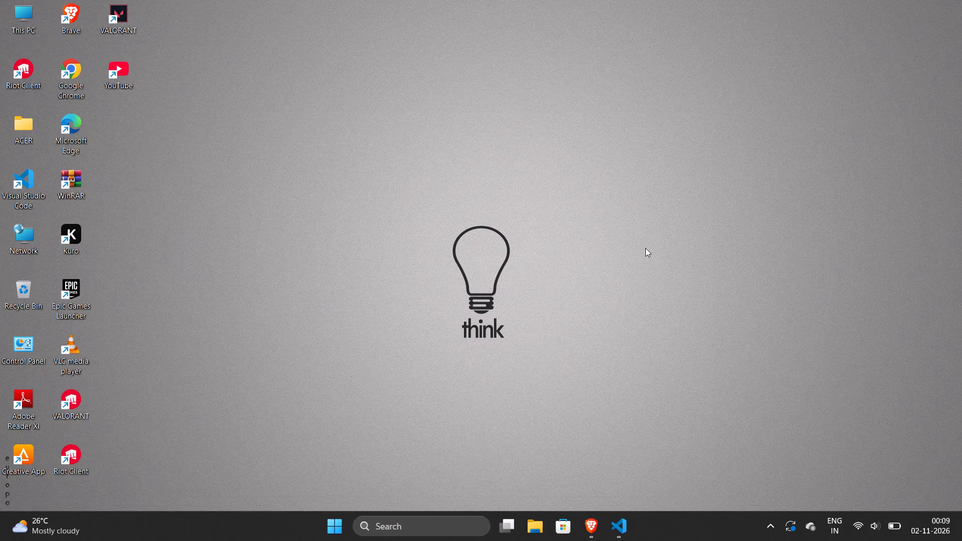
Switch back to the Canva presentation in the Brave browser.
{"action": "left_click", "coordinate": [604, 515]}
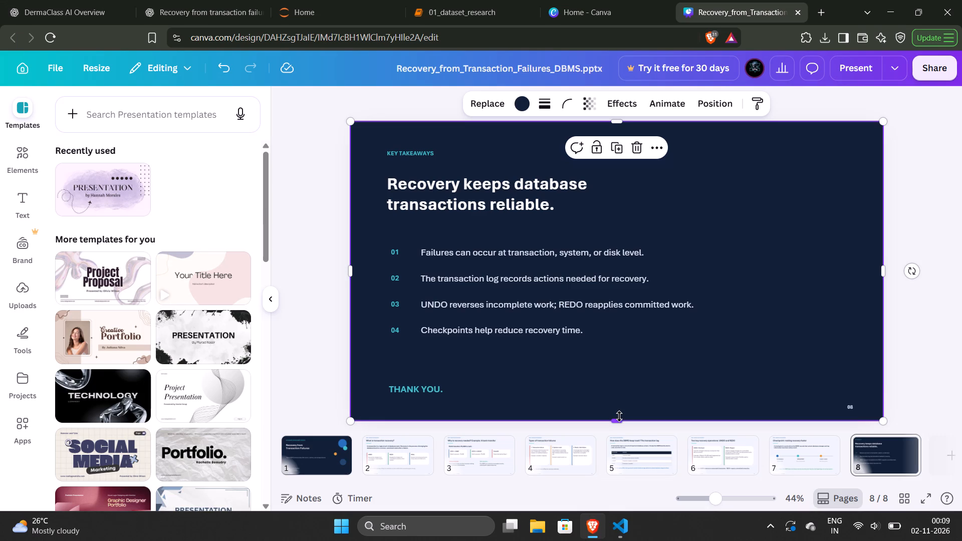
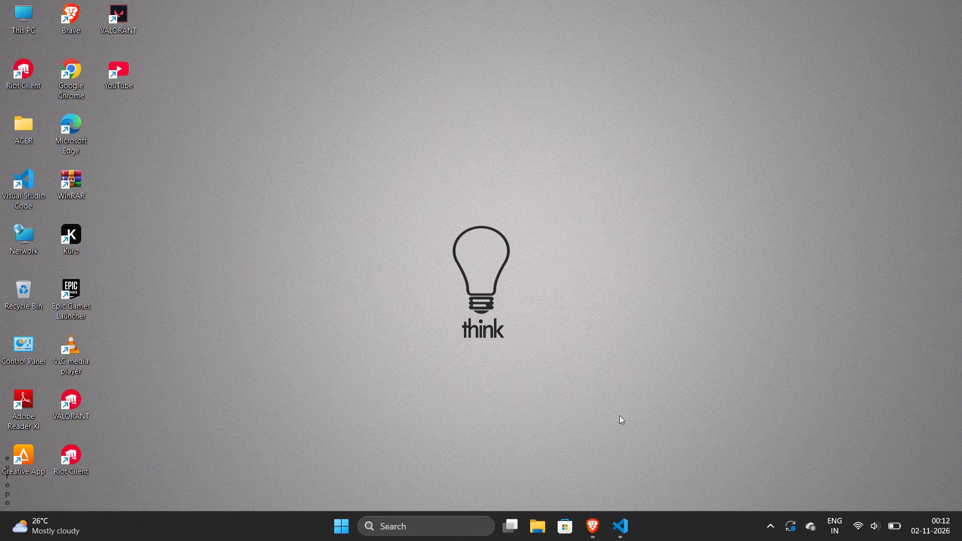
Launch Kuro from its desktop shortcut.
{"action": "key", "text": "k"}
{"action": "key", "text": "Return"}
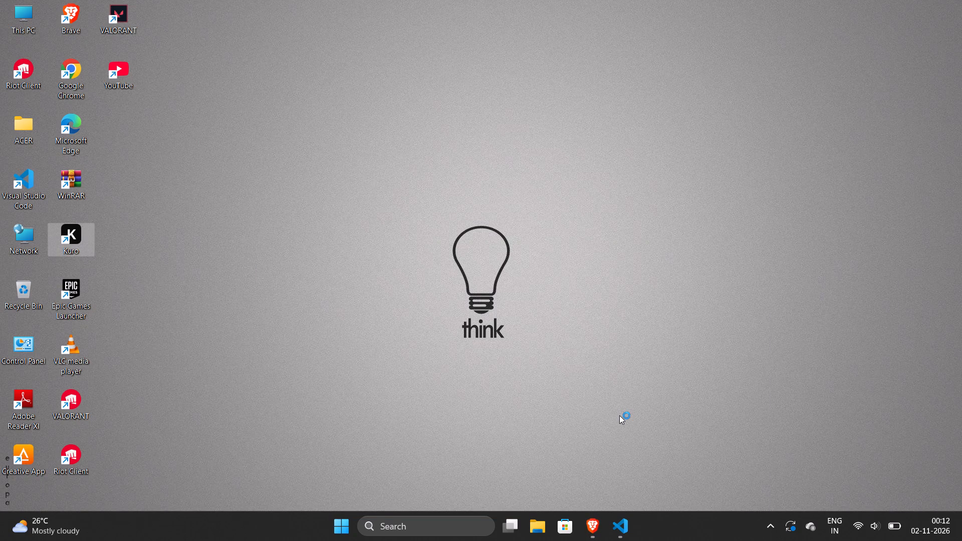
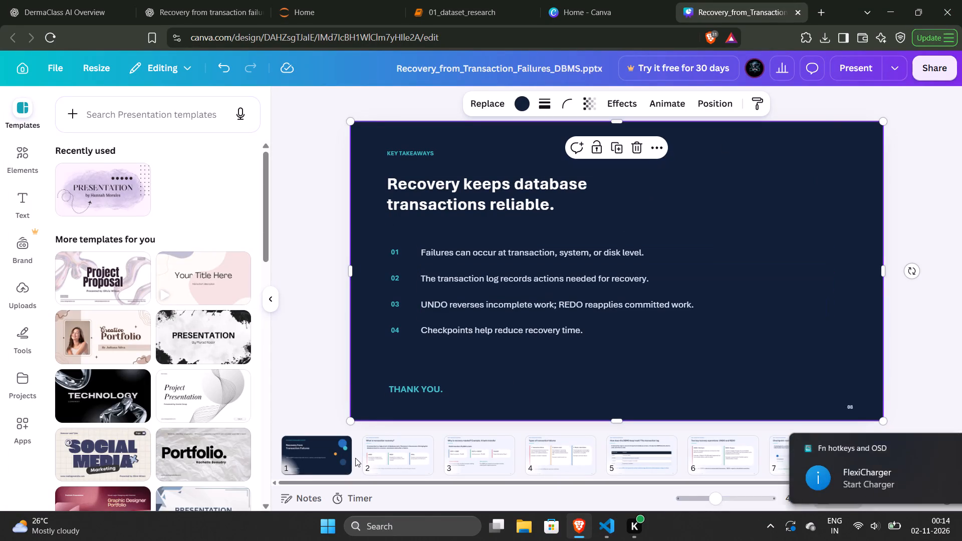
Open slide 2 and put the "In simple words" sentence below the three cards into text editing.
{"action": "left_click", "coordinate": [373, 455]}
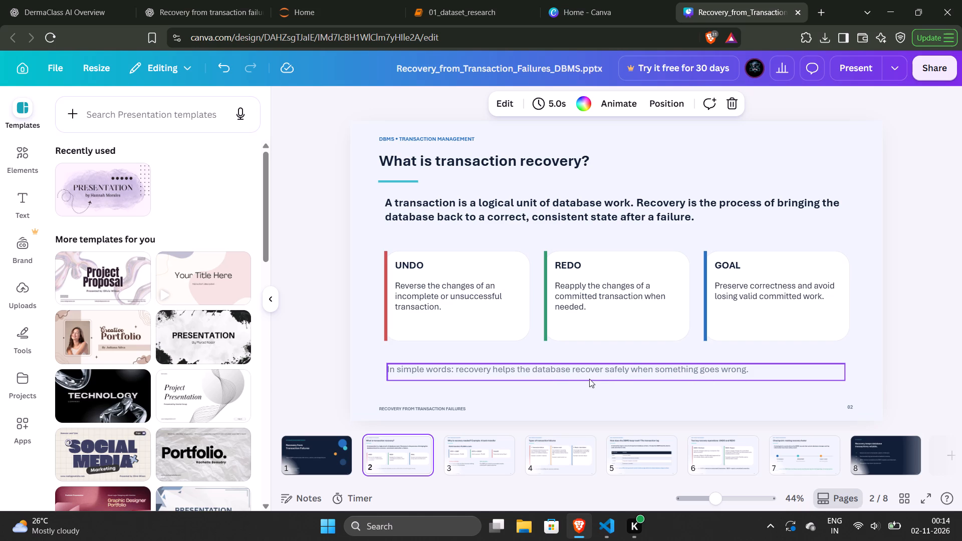
{"action": "triple_click", "coordinate": [569, 370]}
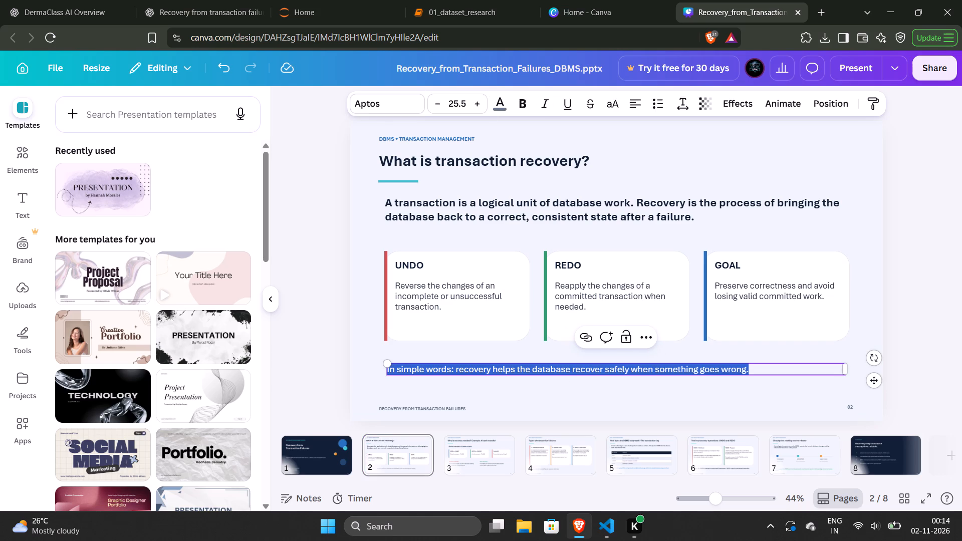
{"action": "left_click", "coordinate": [459, 370]}
{"action": "left_click", "coordinate": [458, 371]}
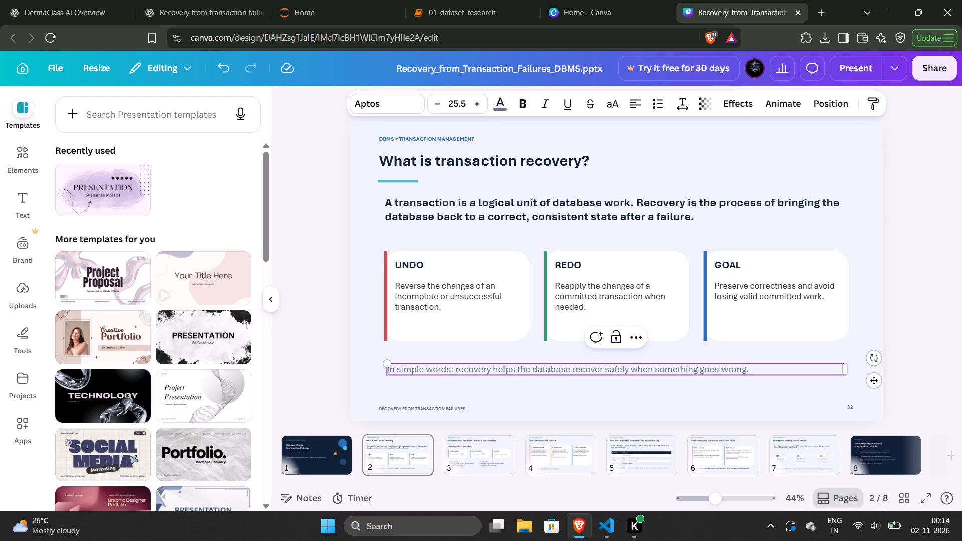
{"action": "left_click", "coordinate": [457, 371]}
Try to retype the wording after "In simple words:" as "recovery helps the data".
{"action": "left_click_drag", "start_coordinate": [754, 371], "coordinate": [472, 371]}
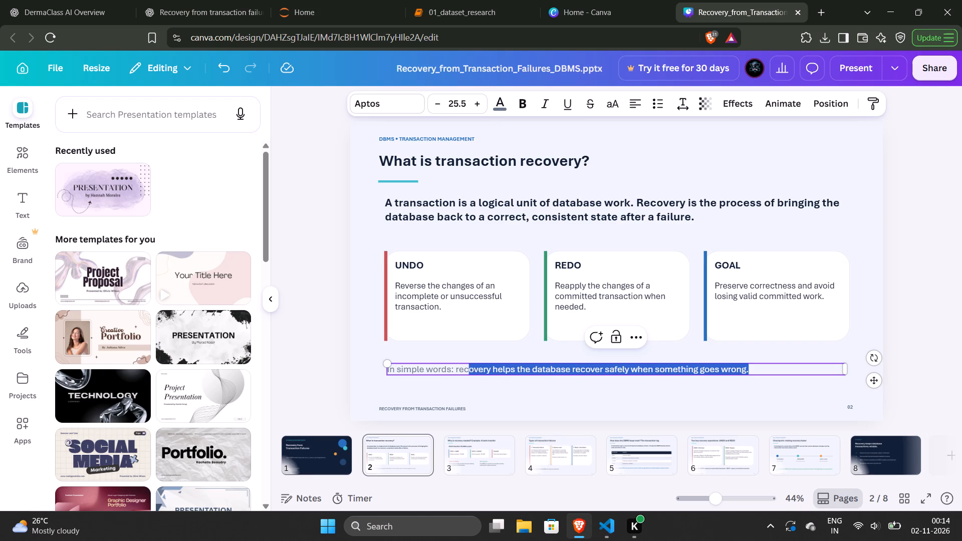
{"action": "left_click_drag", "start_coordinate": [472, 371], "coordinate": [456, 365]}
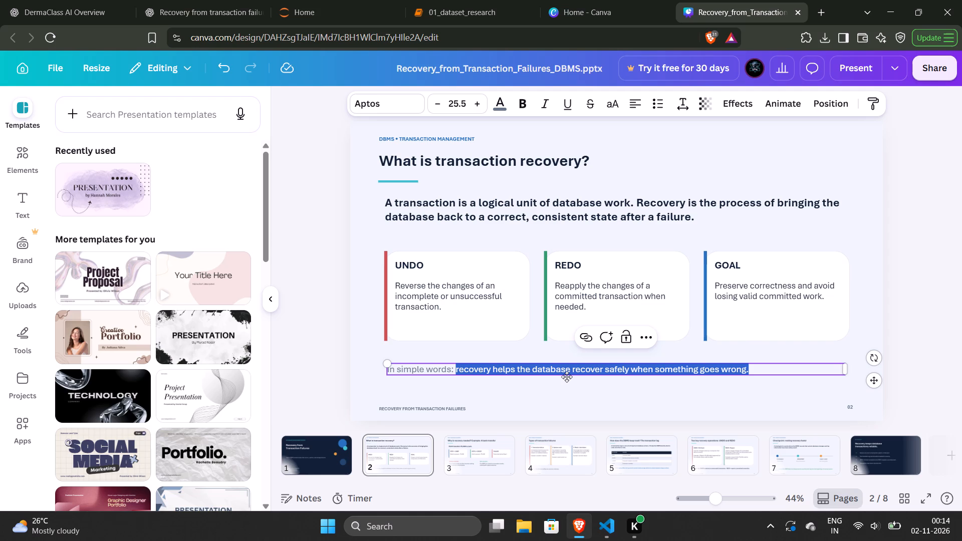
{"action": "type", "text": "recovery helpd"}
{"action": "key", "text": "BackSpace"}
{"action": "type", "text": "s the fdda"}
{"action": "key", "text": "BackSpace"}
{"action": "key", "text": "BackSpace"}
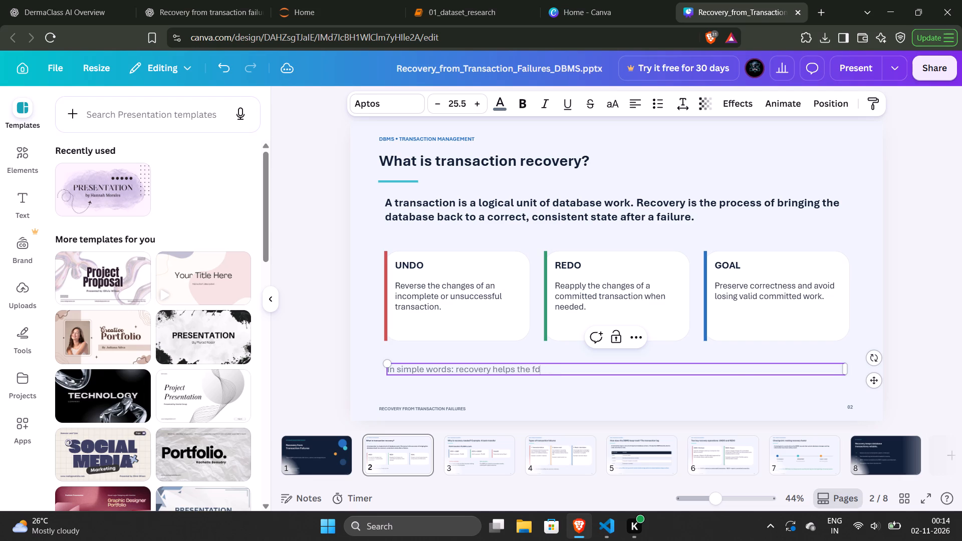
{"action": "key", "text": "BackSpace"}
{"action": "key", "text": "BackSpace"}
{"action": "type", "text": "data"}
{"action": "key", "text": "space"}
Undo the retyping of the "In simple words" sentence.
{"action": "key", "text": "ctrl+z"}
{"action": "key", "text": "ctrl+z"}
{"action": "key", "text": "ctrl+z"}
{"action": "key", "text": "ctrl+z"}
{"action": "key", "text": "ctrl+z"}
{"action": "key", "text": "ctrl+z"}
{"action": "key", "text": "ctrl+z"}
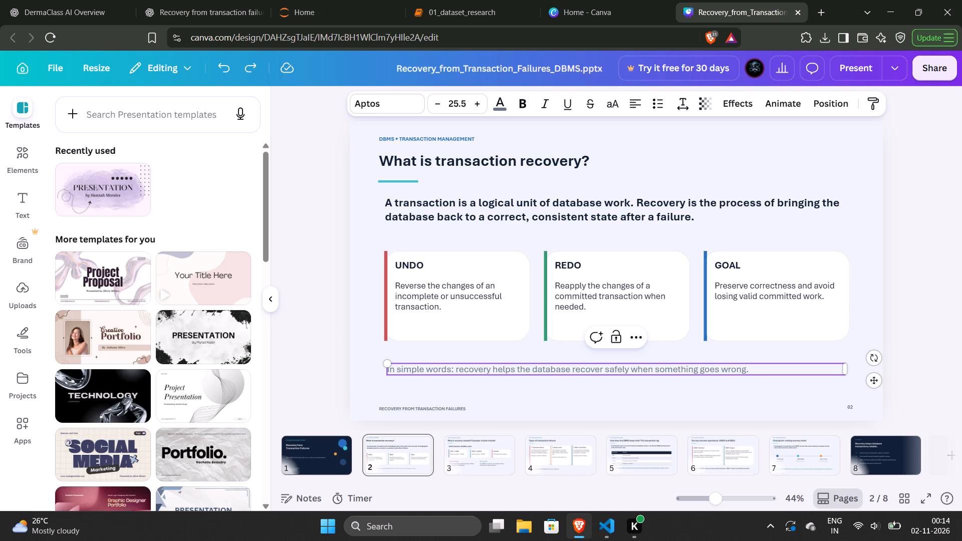
Copy the wording after "In simple words:" on slide 2 and replace it with "recovery helps database".
{"action": "left_click_drag", "start_coordinate": [454, 367], "coordinate": [753, 374]}
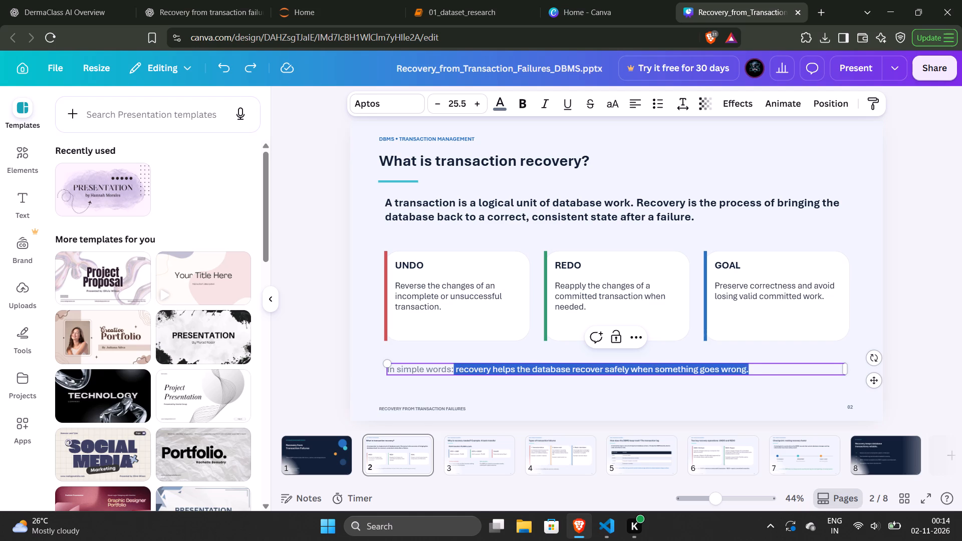
{"action": "left_click_drag", "start_coordinate": [753, 374], "coordinate": [758, 372]}
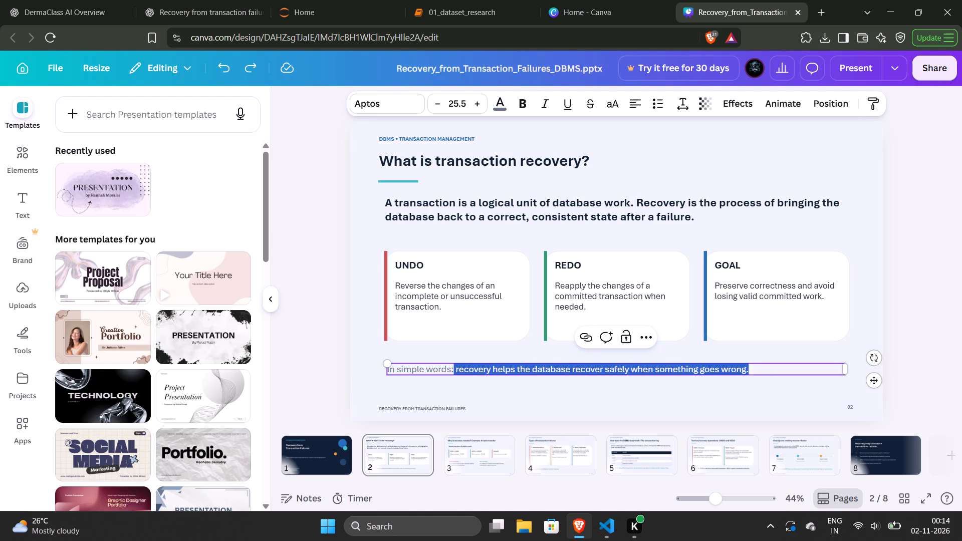
{"action": "key", "text": "ctrl+c"}
{"action": "type", "text": "recover"}
{"action": "key", "text": "BackSpace"}
{"action": "key", "text": "y"}
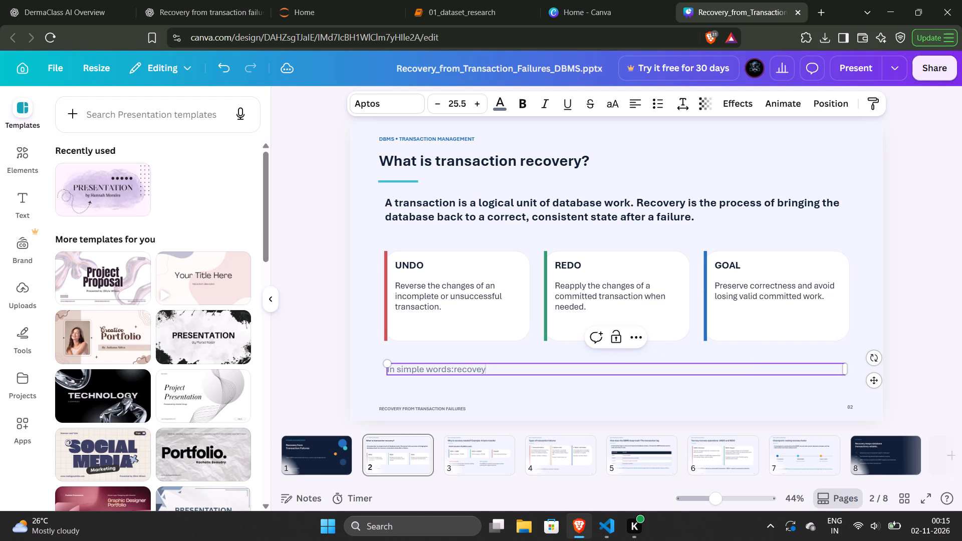
{"action": "key", "text": "BackSpace"}
{"action": "type", "text": "ry"}
{"action": "key", "text": "space"}
{"action": "key", "text": "BackSpace"}
{"action": "type", "text": "he"}
{"action": "key", "text": "BackSpace"}
{"action": "key", "text": "BackSpace"}
{"action": "key", "text": "space"}
{"action": "type", "text": "hw"}
{"action": "key", "text": "BackSpace"}
{"action": "type", "text": "elps"}
{"action": "key", "text": "space"}
{"action": "type", "text": "data"}
{"action": "key", "text": "space"}
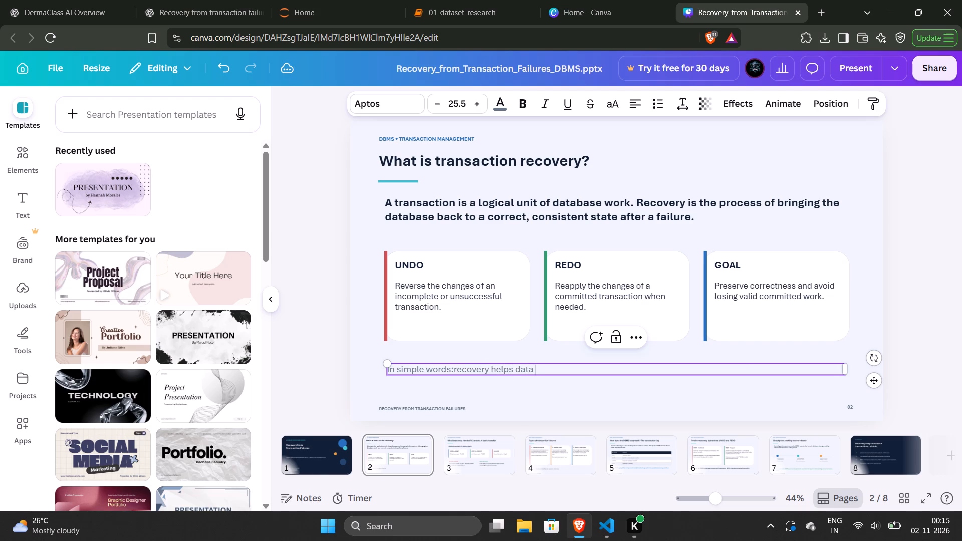
{"action": "key", "text": "BackSpace"}
{"action": "type", "text": "ba"}
{"action": "type", "text": "se"}
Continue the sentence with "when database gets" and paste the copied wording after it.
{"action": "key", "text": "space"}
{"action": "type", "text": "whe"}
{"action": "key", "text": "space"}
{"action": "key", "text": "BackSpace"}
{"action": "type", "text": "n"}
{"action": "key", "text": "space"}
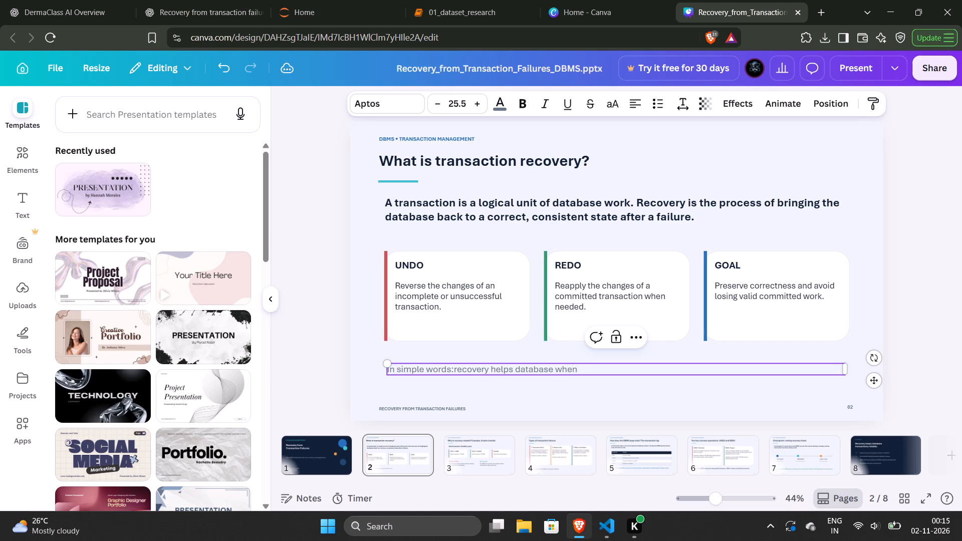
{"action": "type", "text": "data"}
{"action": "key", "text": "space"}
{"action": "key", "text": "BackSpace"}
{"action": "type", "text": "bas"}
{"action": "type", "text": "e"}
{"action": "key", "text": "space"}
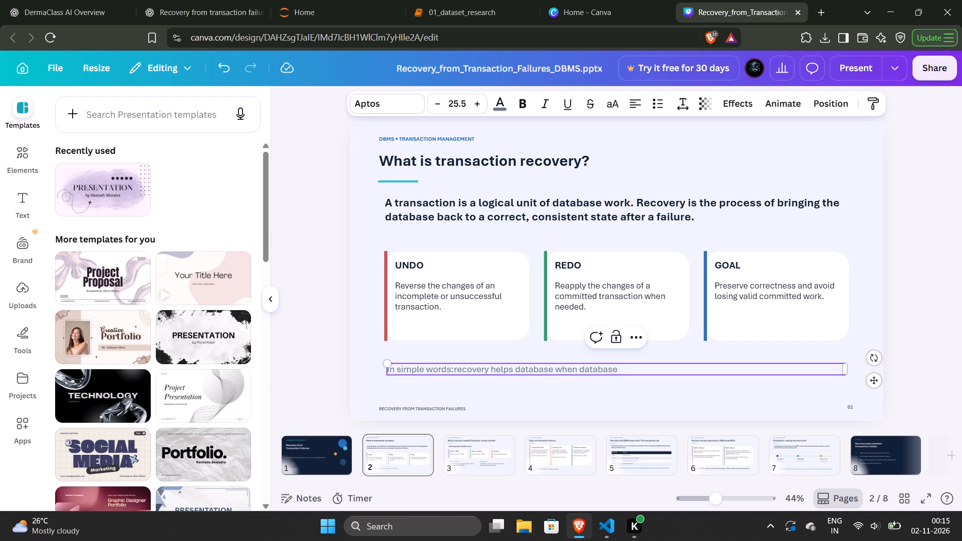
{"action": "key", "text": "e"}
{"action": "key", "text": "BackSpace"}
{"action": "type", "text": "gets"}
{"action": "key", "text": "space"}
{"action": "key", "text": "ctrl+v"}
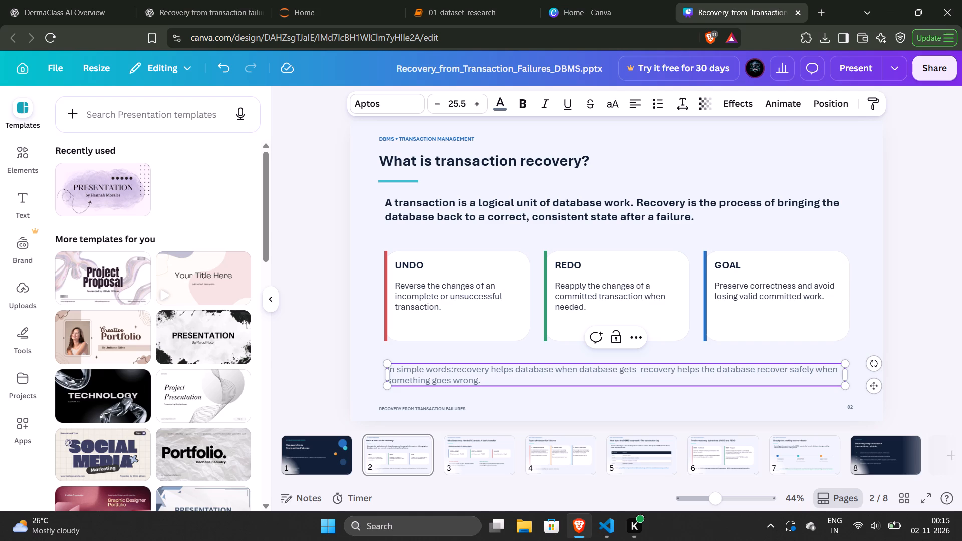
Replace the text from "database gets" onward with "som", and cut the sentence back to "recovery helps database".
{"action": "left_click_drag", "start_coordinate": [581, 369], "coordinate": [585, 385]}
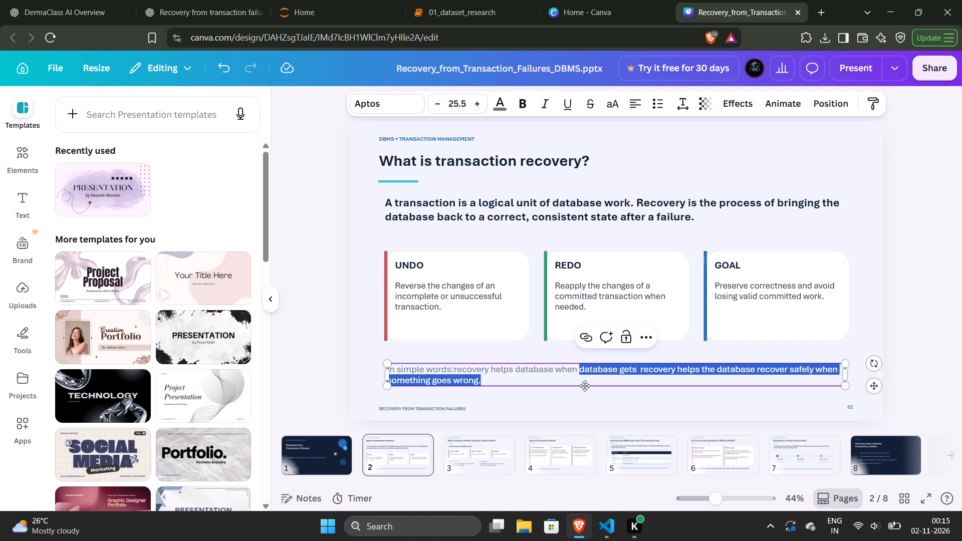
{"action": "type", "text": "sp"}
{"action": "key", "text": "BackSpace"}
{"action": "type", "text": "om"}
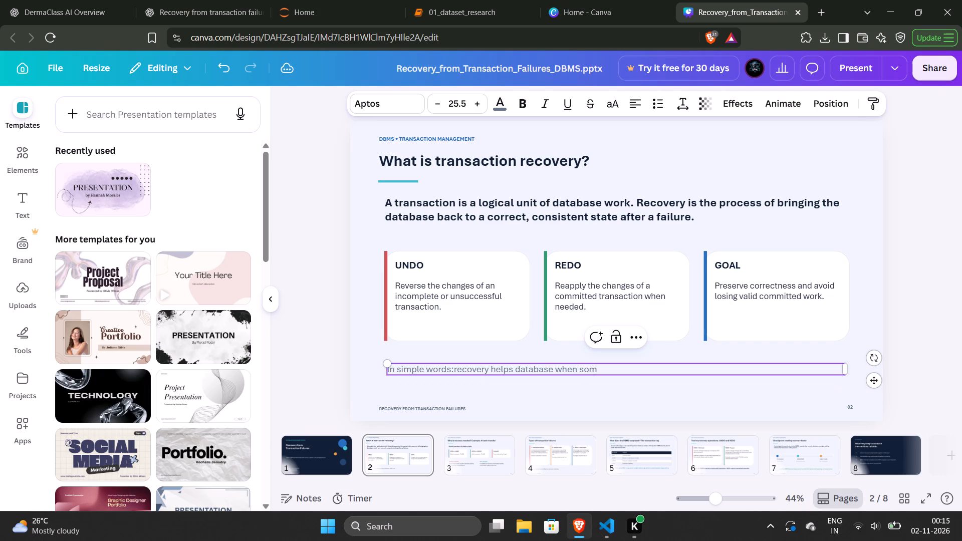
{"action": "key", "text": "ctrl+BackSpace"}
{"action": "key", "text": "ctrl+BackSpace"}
Continue the "In simple words" sentence with "to recover when somethings gets wrong with it".
{"action": "type", "text": "to"}
{"action": "key", "text": "space"}
{"action": "type", "text": "recover when soe"}
{"action": "key", "text": "BackSpace"}
{"action": "type", "text": "methings"}
{"action": "key", "text": "space"}
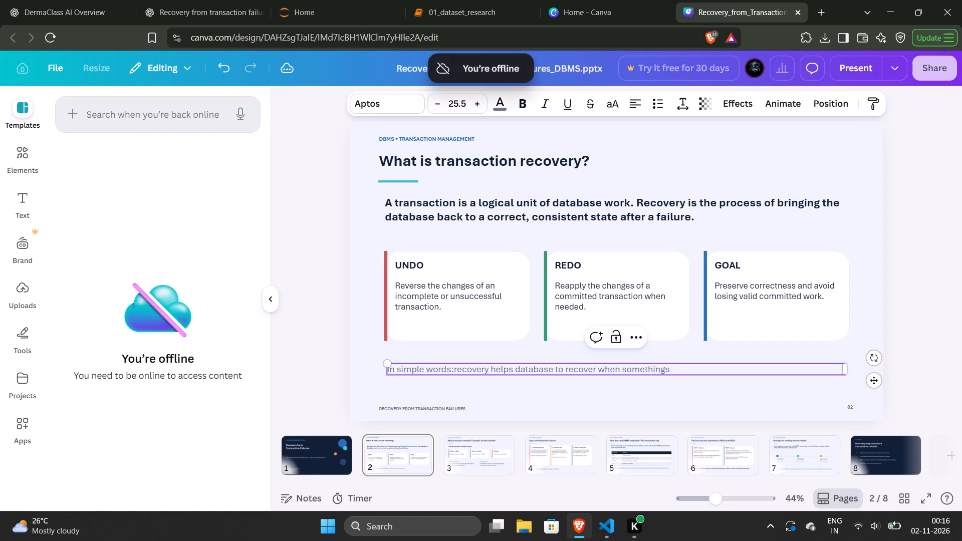
{"action": "type", "text": "gets"}
{"action": "key", "text": "space"}
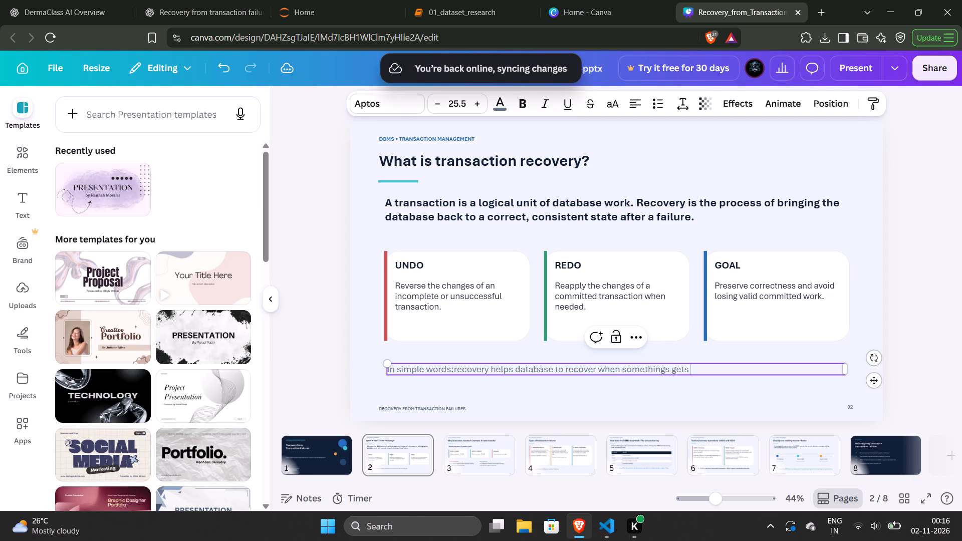
{"action": "key", "text": "o"}
{"action": "key", "text": "BackSpace"}
{"action": "type", "text": "wrongs"}
{"action": "key", "text": "BackSpace"}
{"action": "key", "text": "space"}
{"action": "type", "text": "i"}
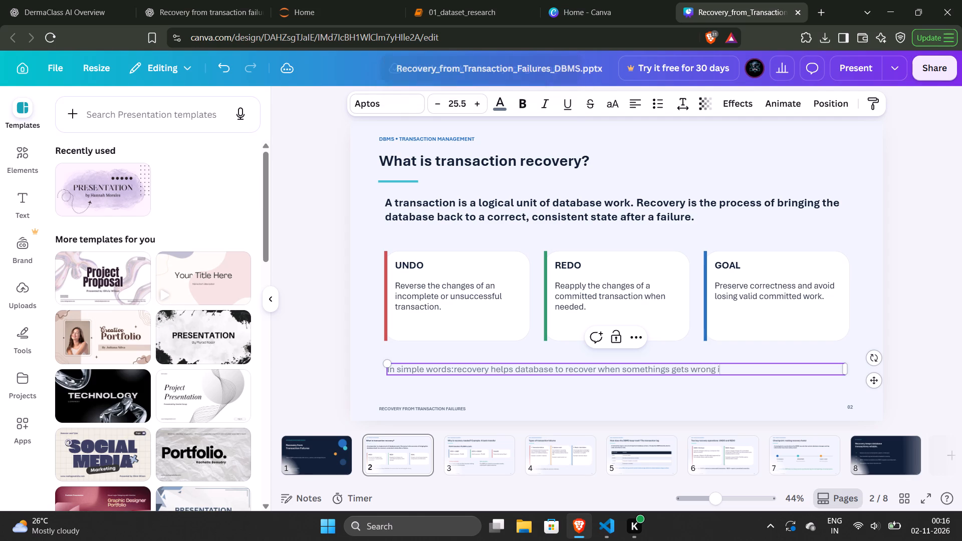
{"action": "key", "text": "BackSpace"}
{"action": "type", "text": "with it"}
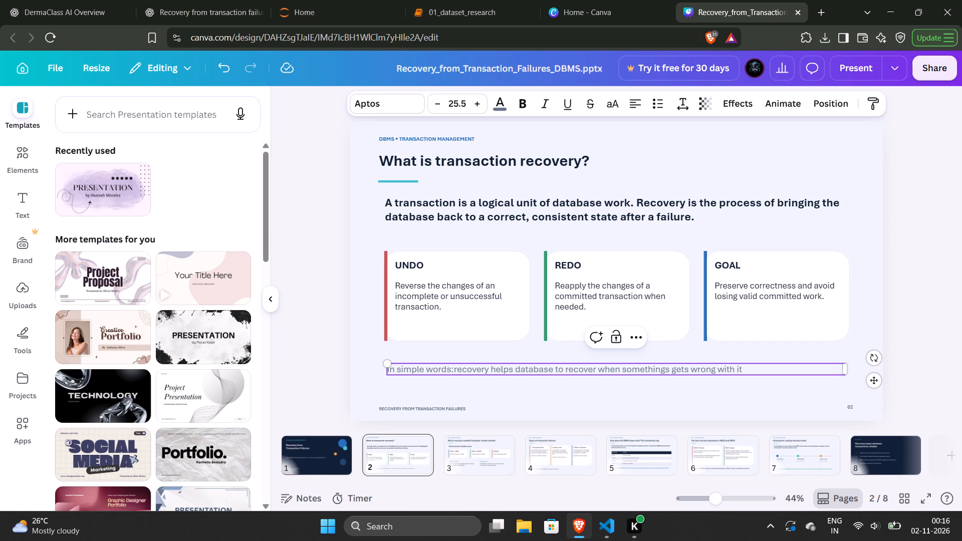
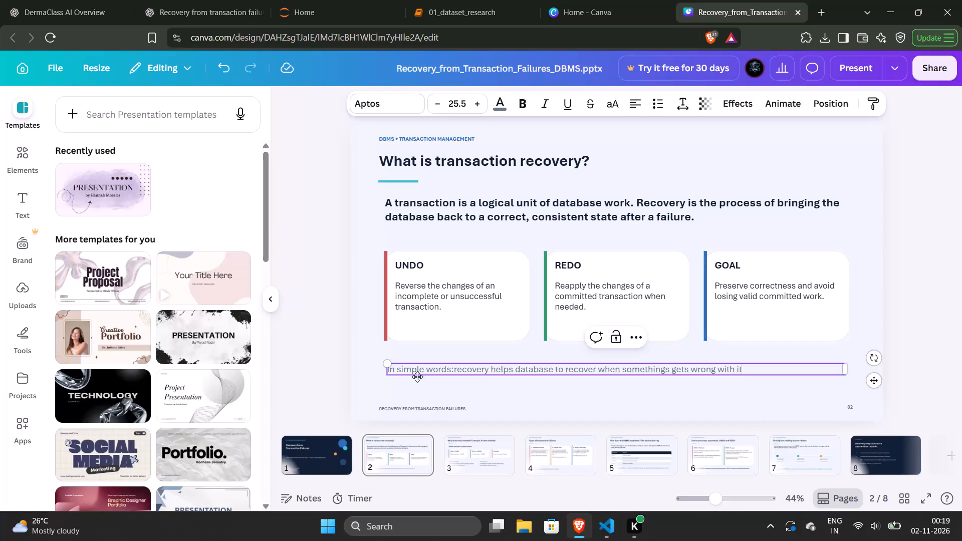
Shift the UNDO heading slightly to the right within its card on slide 2, leaving space before it.
{"action": "left_click", "coordinate": [299, 394]}
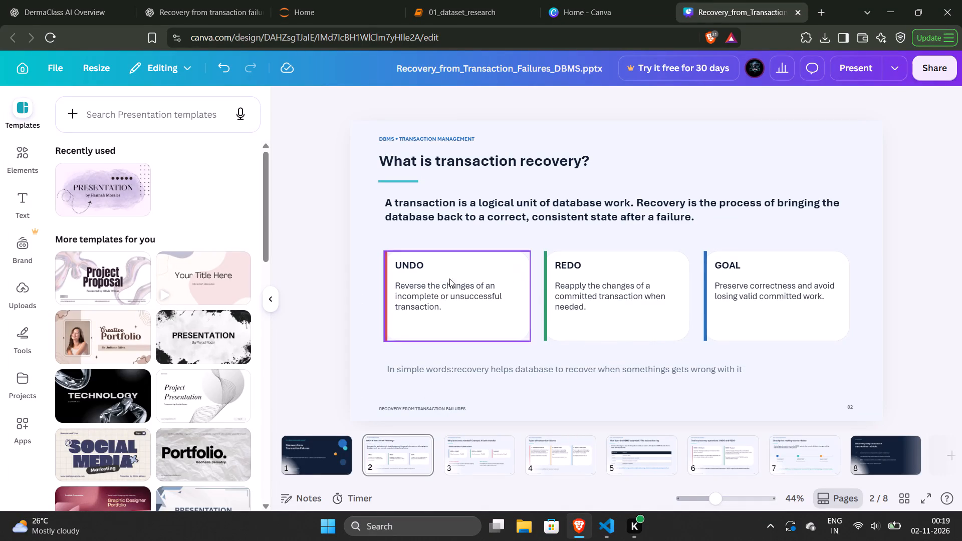
{"action": "left_click", "coordinate": [398, 269]}
{"action": "left_click_drag", "start_coordinate": [407, 265], "coordinate": [418, 265]}
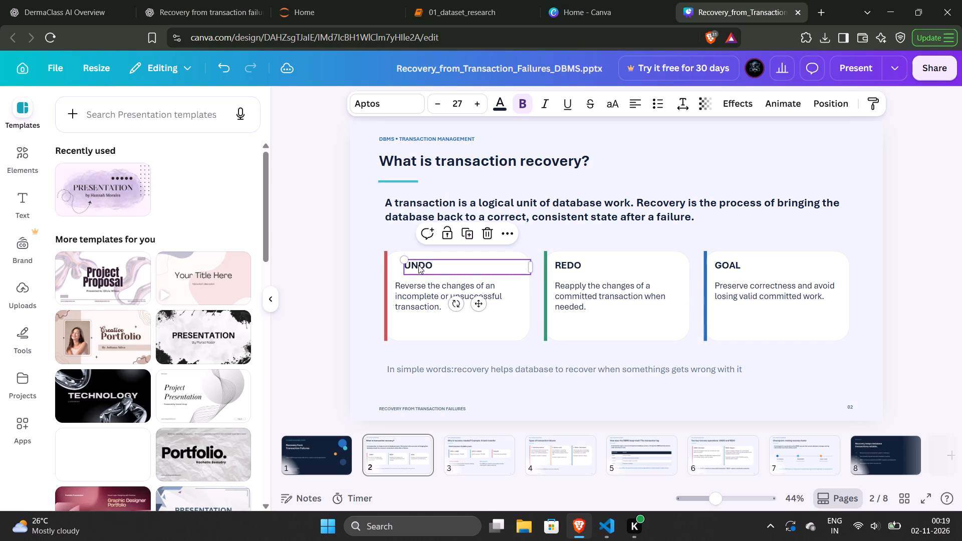
{"action": "left_click", "coordinate": [331, 283]}
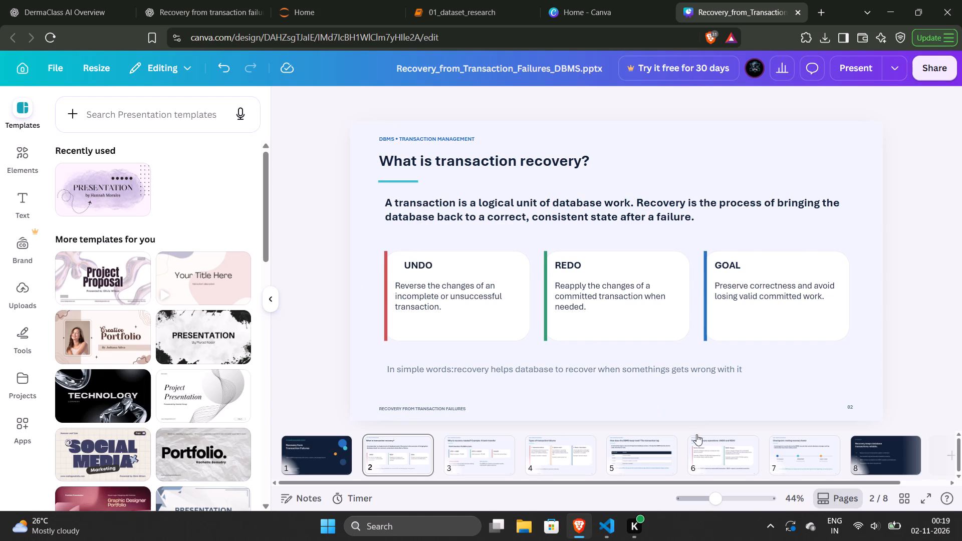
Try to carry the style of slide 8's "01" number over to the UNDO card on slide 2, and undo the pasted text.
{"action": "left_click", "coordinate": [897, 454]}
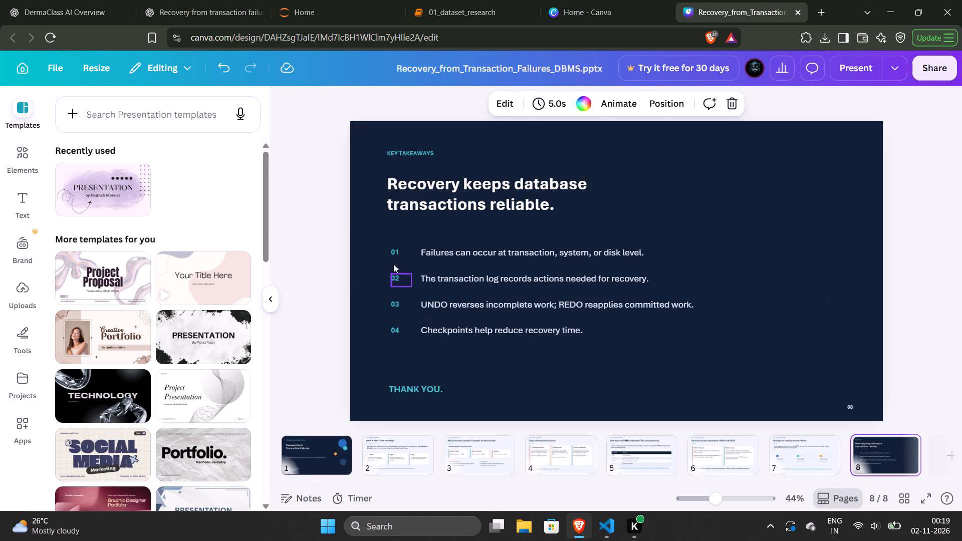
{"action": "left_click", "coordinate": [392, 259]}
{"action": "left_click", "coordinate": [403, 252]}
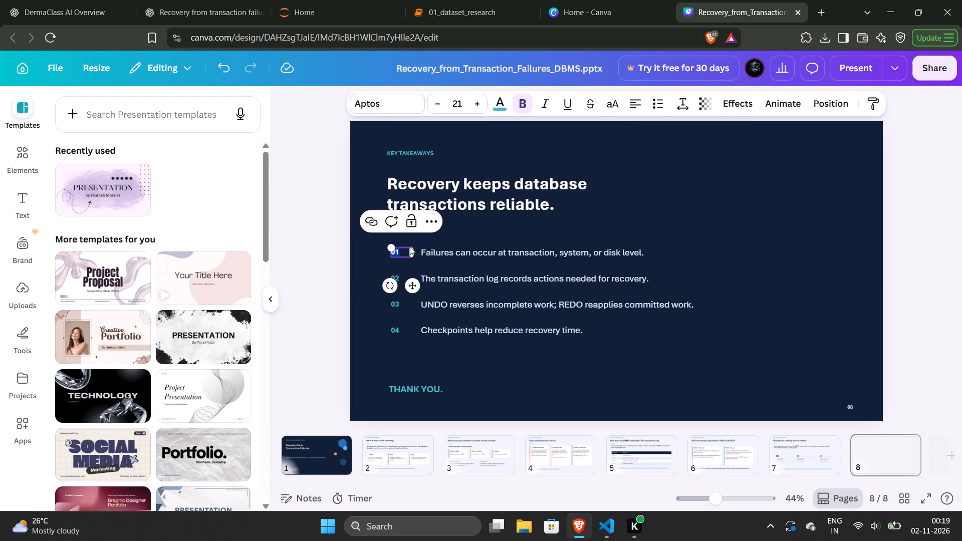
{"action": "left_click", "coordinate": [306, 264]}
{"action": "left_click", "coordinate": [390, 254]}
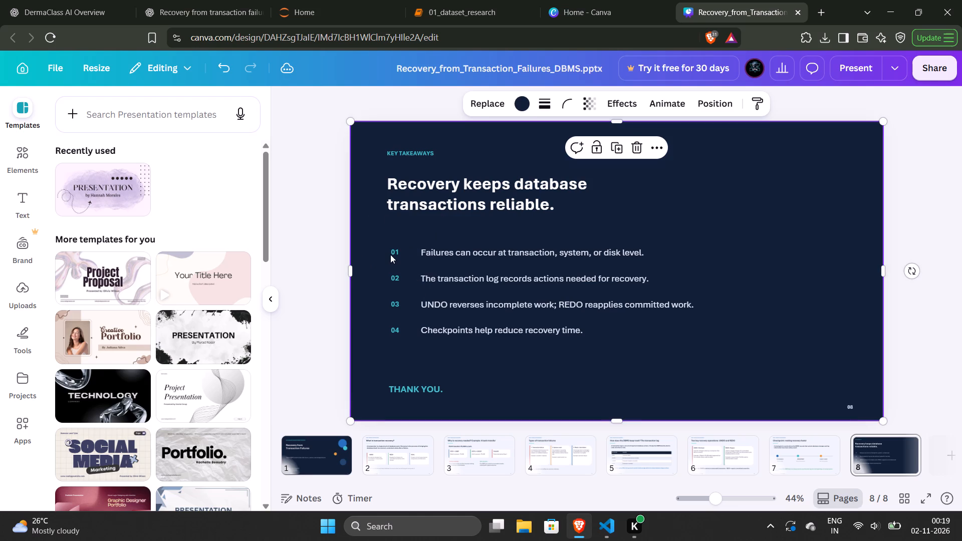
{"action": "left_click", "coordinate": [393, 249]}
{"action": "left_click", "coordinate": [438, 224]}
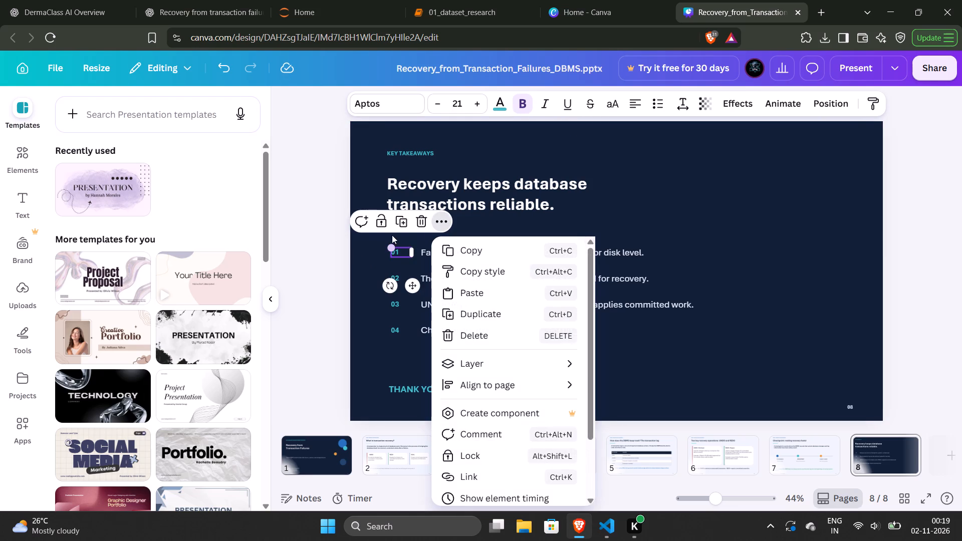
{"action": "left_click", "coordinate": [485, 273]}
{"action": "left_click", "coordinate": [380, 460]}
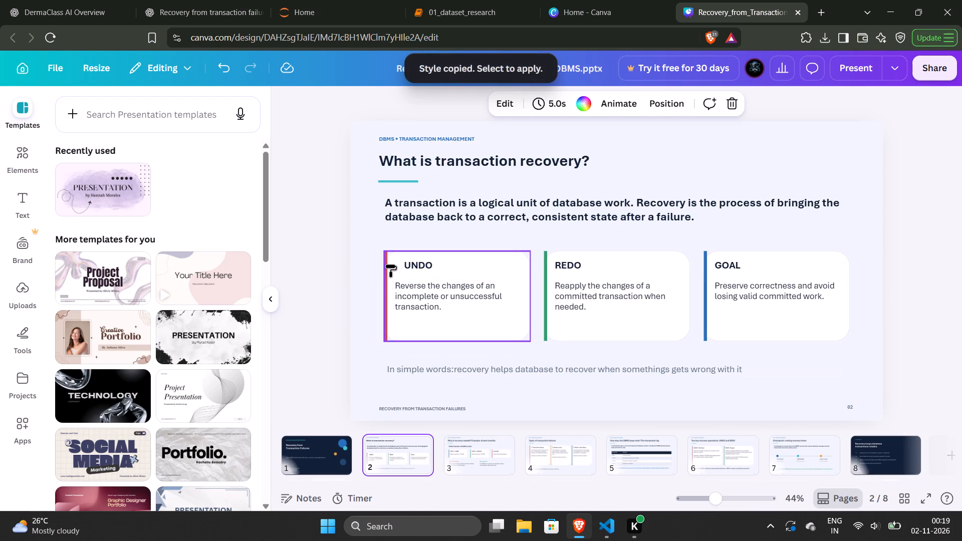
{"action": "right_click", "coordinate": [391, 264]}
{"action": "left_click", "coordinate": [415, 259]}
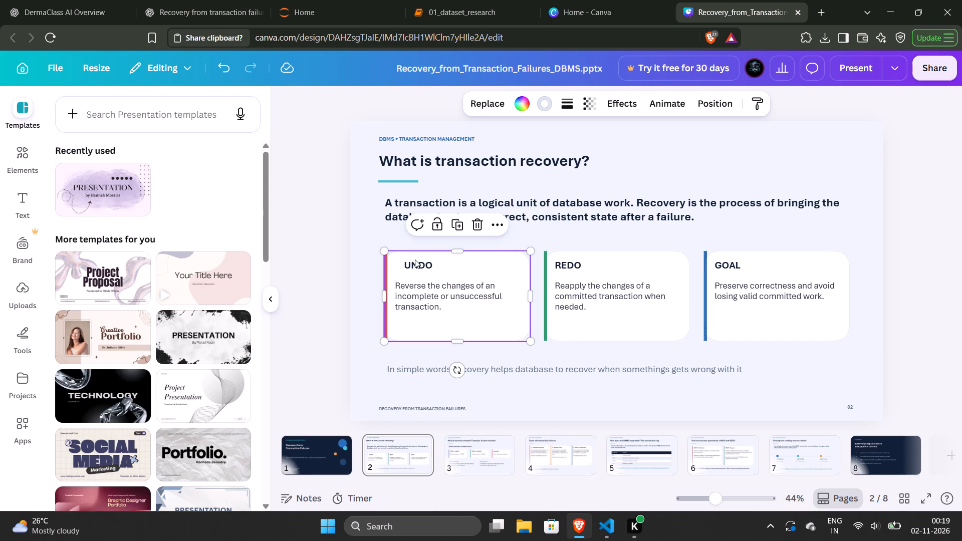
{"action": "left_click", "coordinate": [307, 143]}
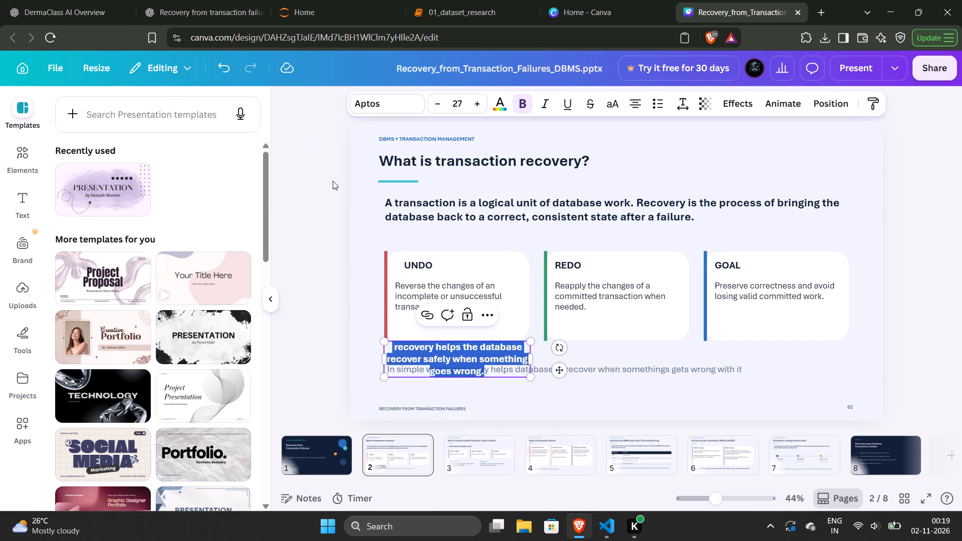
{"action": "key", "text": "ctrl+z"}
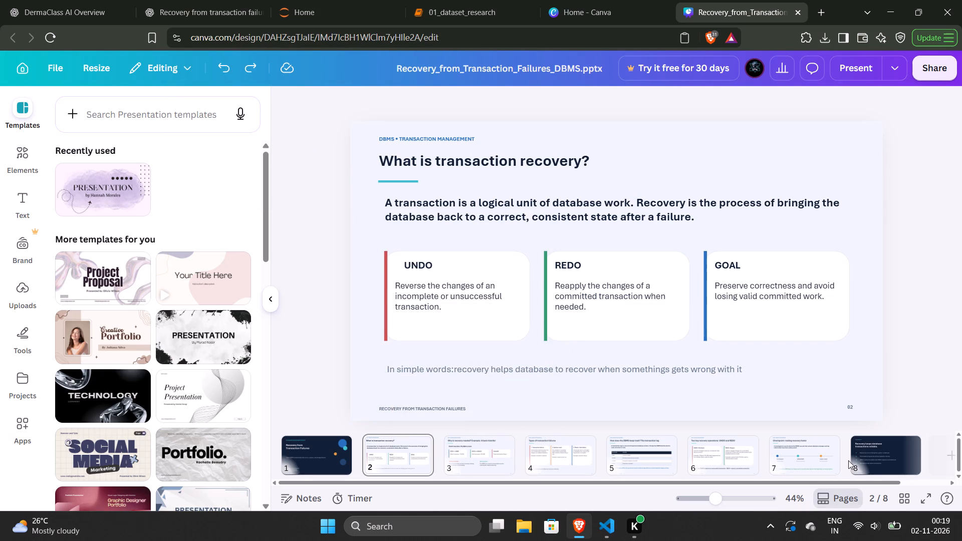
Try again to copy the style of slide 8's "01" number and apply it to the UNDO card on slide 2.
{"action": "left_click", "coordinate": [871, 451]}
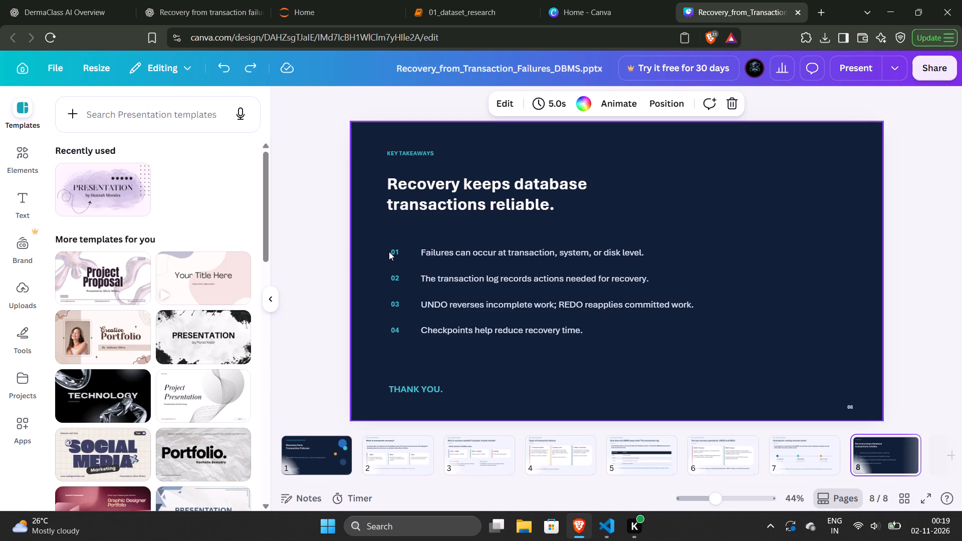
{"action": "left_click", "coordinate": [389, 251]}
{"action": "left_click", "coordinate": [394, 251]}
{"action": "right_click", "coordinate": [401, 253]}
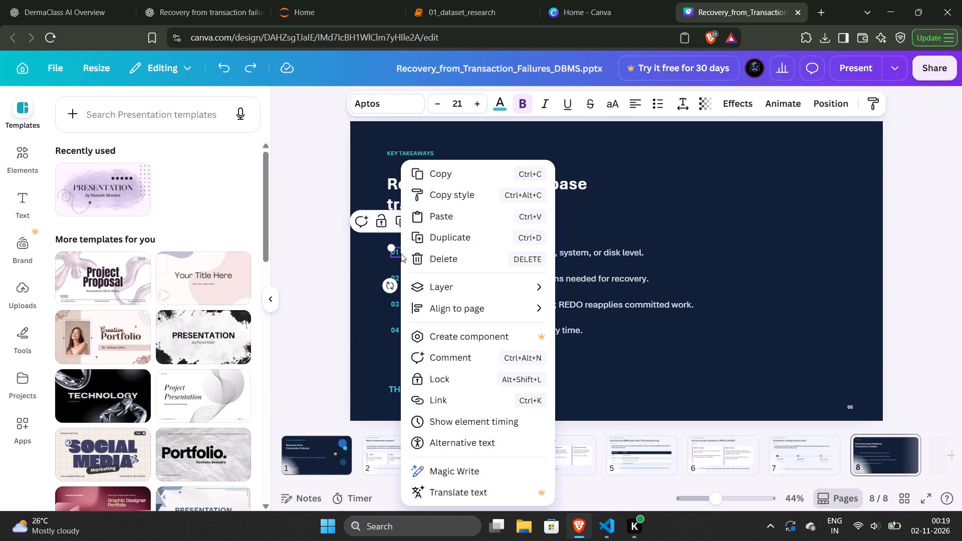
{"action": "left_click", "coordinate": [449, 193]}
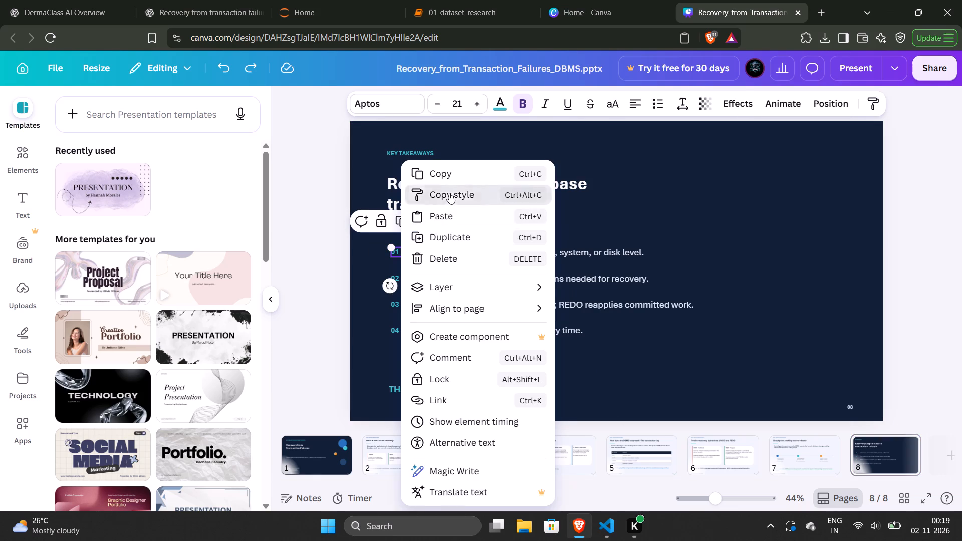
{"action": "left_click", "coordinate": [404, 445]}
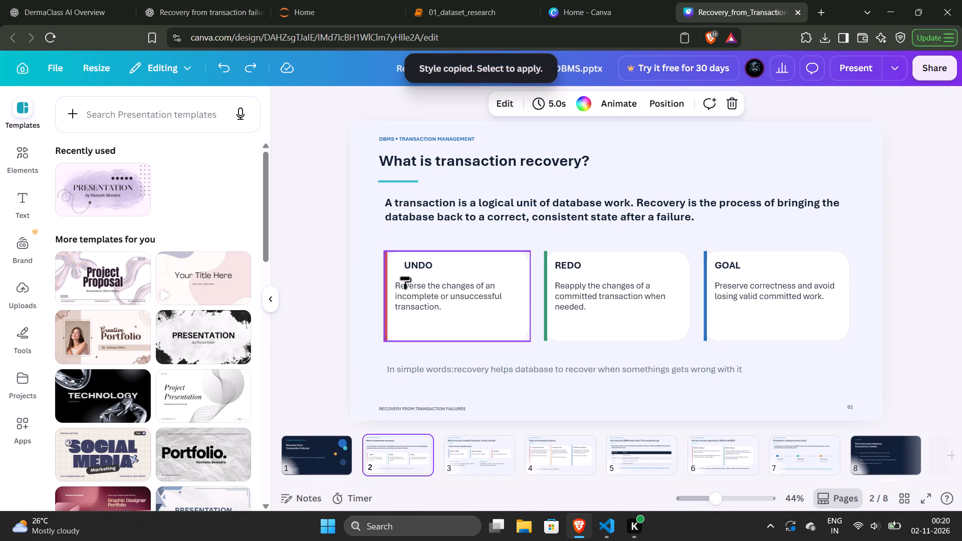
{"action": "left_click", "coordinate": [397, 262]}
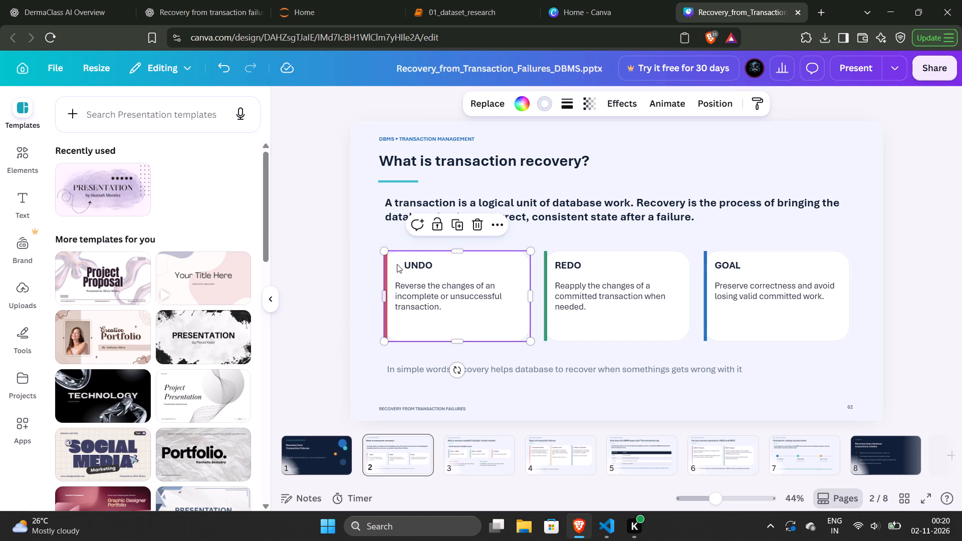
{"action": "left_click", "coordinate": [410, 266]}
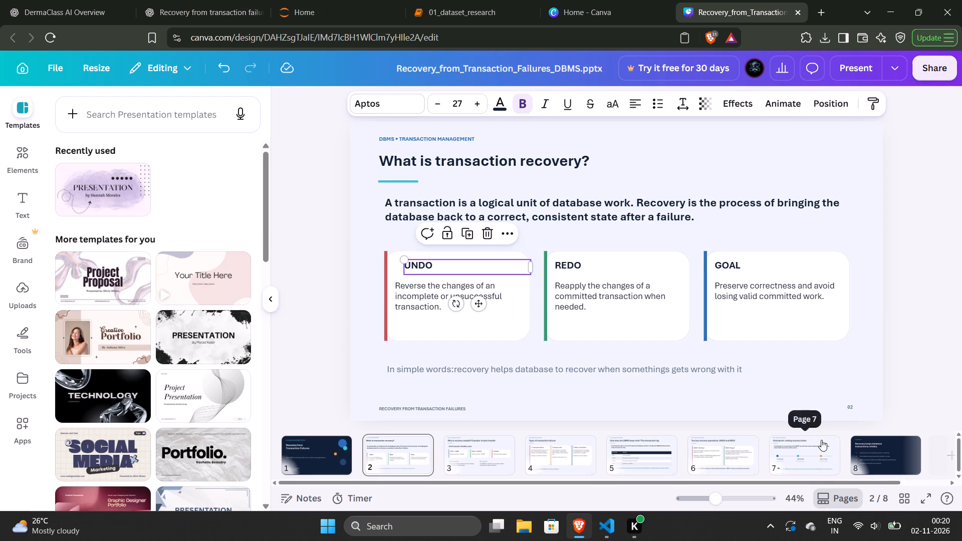
Copy the "01" number from slide 8 onto slide 2 and place it just before the UNDO heading.
{"action": "left_click", "coordinate": [851, 451]}
{"action": "left_click", "coordinate": [390, 255]}
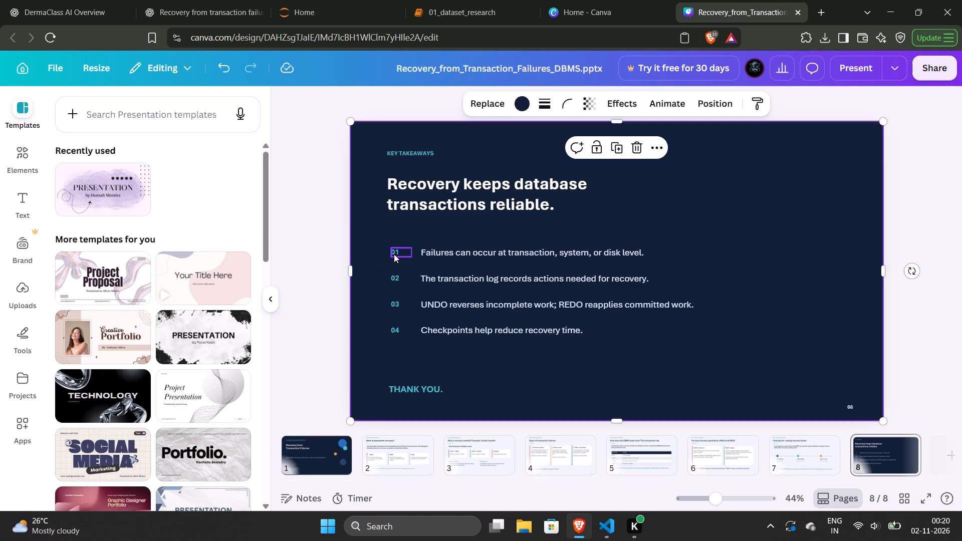
{"action": "left_click", "coordinate": [394, 254]}
{"action": "key", "text": "ctrl+c"}
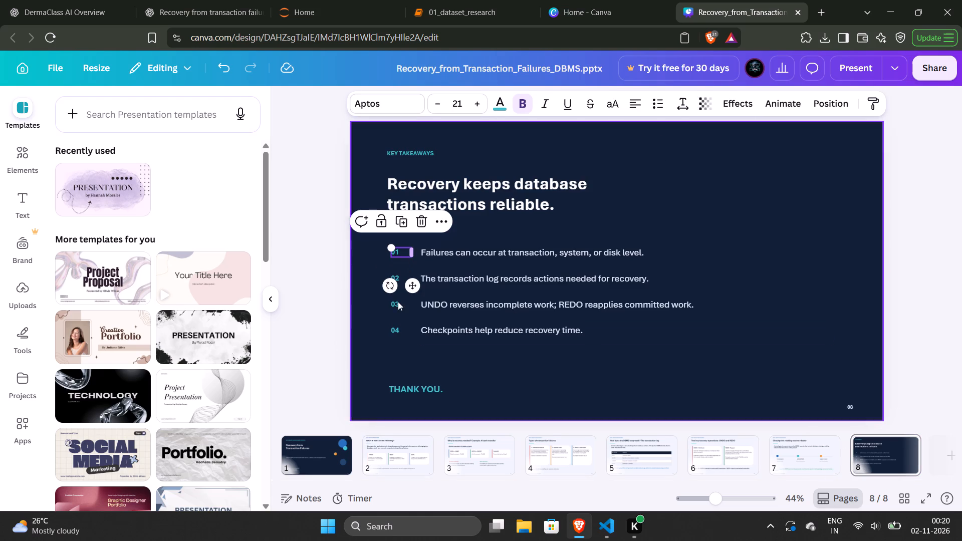
{"action": "left_click", "coordinate": [364, 442]}
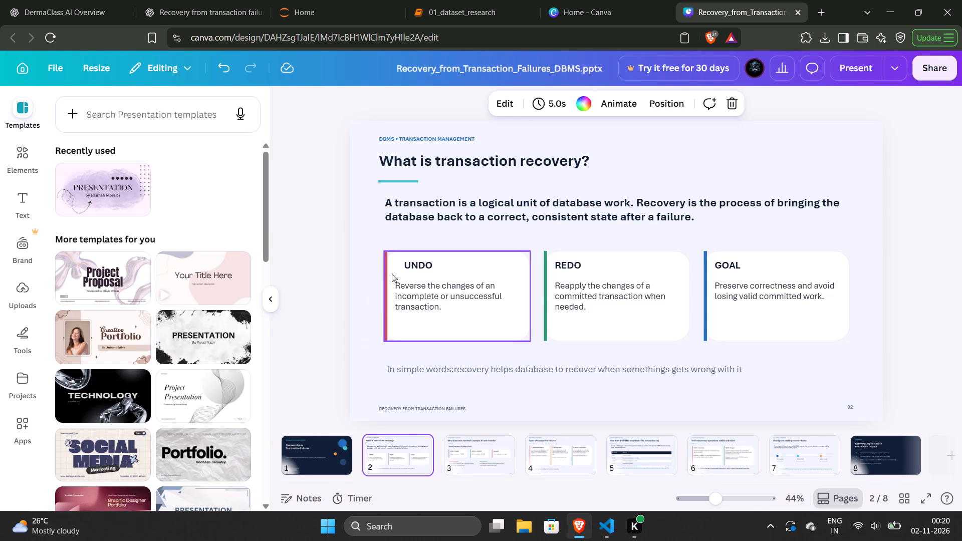
{"action": "left_click", "coordinate": [399, 263]}
{"action": "key", "text": "ctrl+v"}
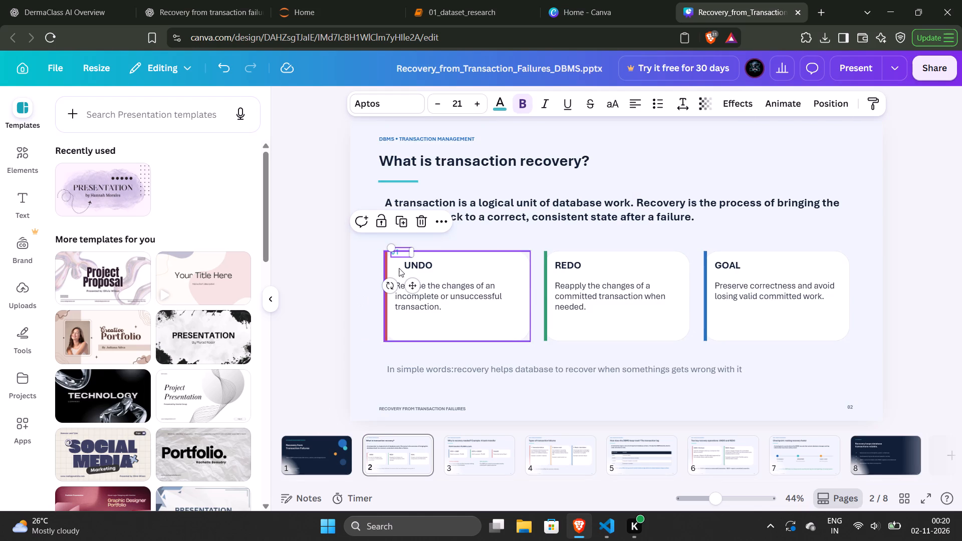
{"action": "left_click_drag", "start_coordinate": [411, 287], "coordinate": [410, 299]}
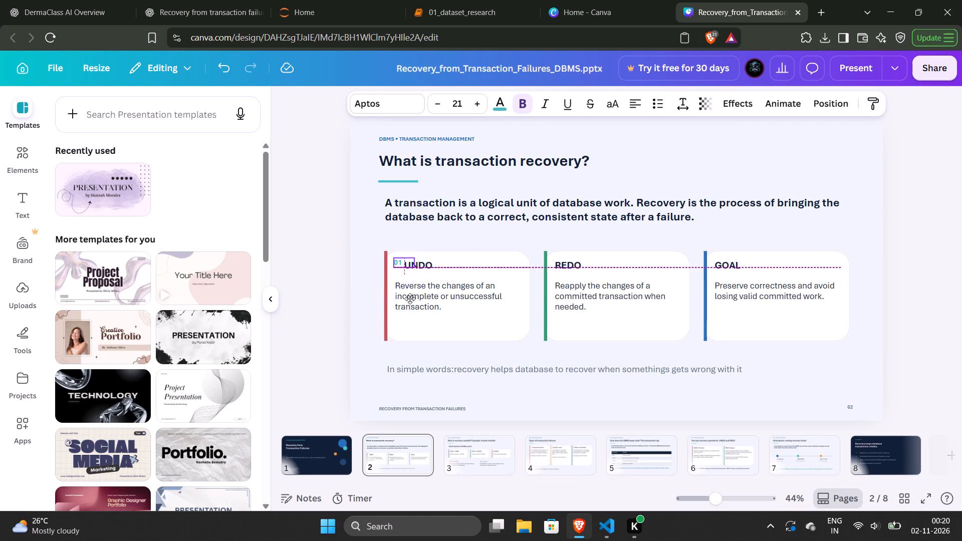
{"action": "left_click_drag", "start_coordinate": [410, 299], "coordinate": [412, 296]}
{"action": "left_click", "coordinate": [412, 298]}
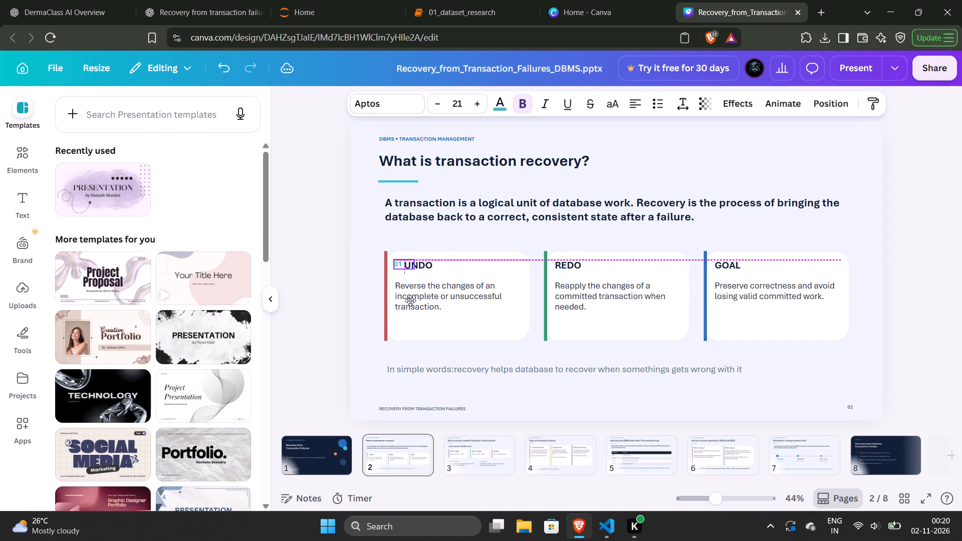
{"action": "left_click", "coordinate": [330, 283]}
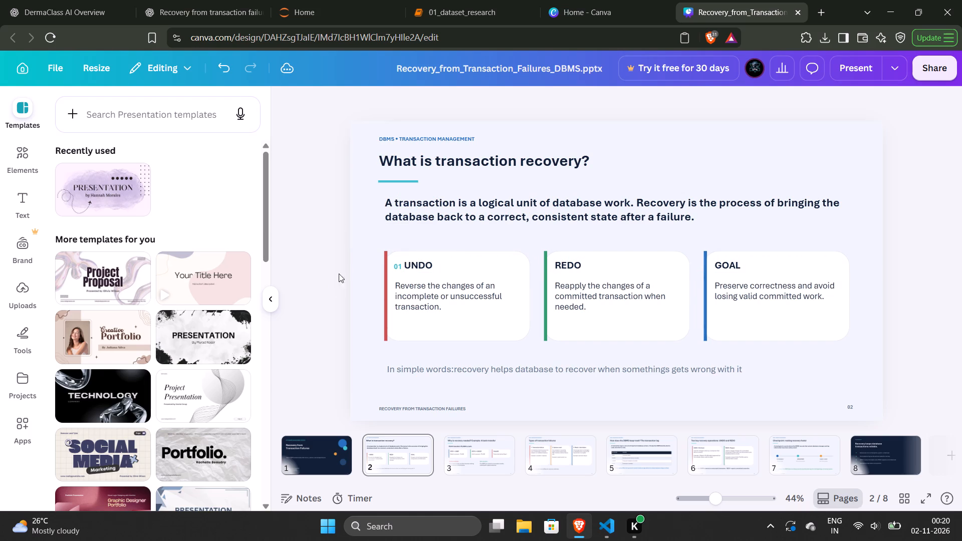
Enlarge the "01" number beside UNDO to font size 26 and narrow its text box to fit on one line.
{"action": "left_click", "coordinate": [392, 268]}
{"action": "left_click", "coordinate": [394, 267]}
{"action": "left_click_drag", "start_coordinate": [394, 264], "coordinate": [394, 259]}
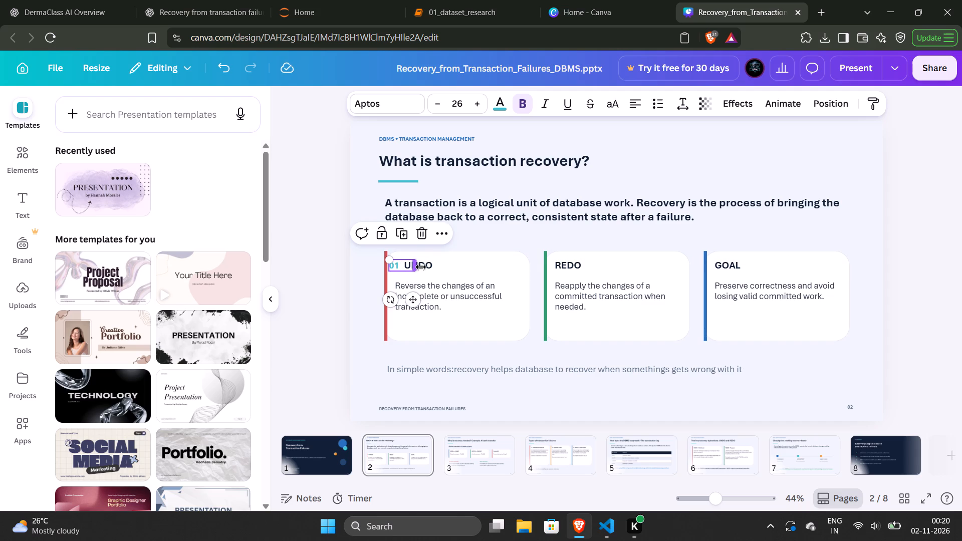
{"action": "left_click_drag", "start_coordinate": [421, 267], "coordinate": [405, 268]}
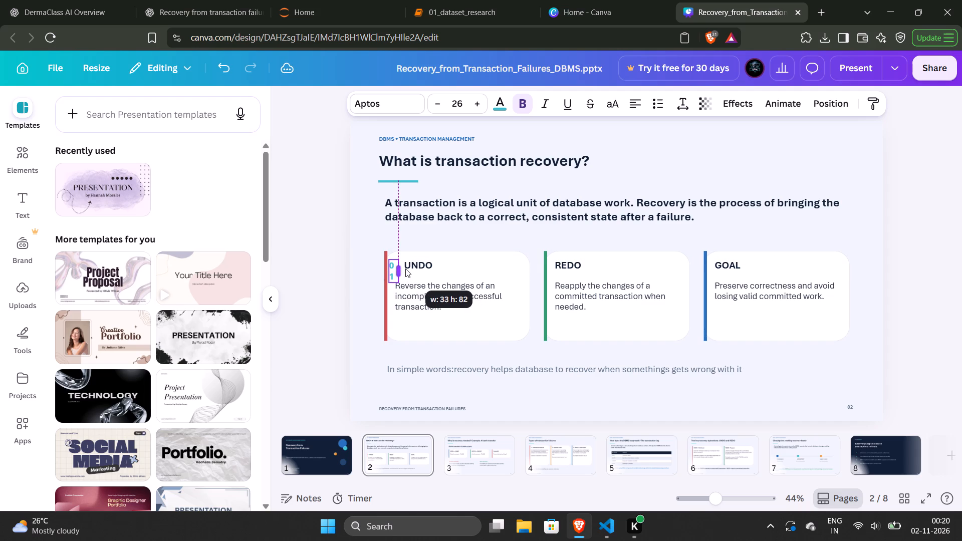
{"action": "left_click_drag", "start_coordinate": [405, 268], "coordinate": [408, 268]}
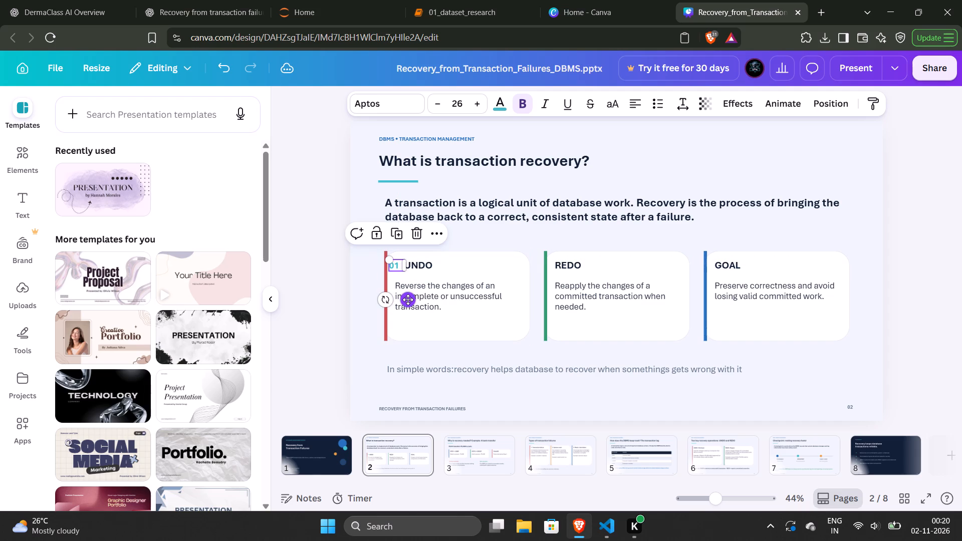
Move the "01" number in from the card's red edge and shift the UNDO heading right so they sit side by side.
{"action": "left_click_drag", "start_coordinate": [408, 300], "coordinate": [409, 300]}
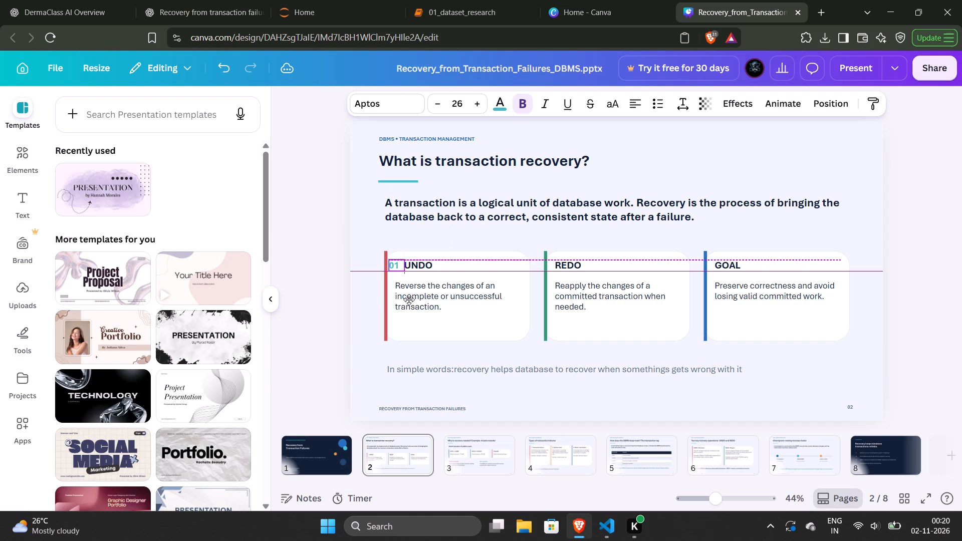
{"action": "left_click_drag", "start_coordinate": [409, 300], "coordinate": [415, 300]}
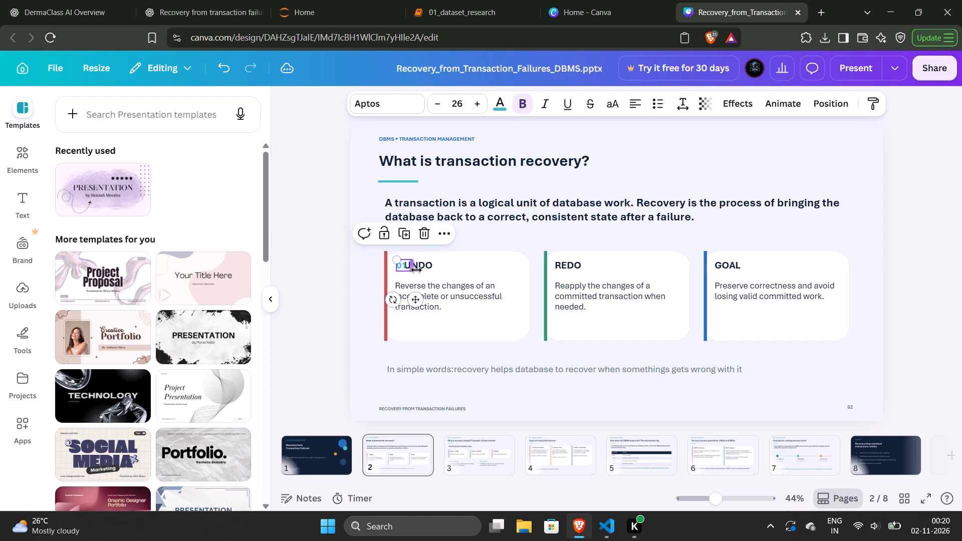
{"action": "left_click", "coordinate": [416, 270]}
{"action": "left_click", "coordinate": [423, 268]}
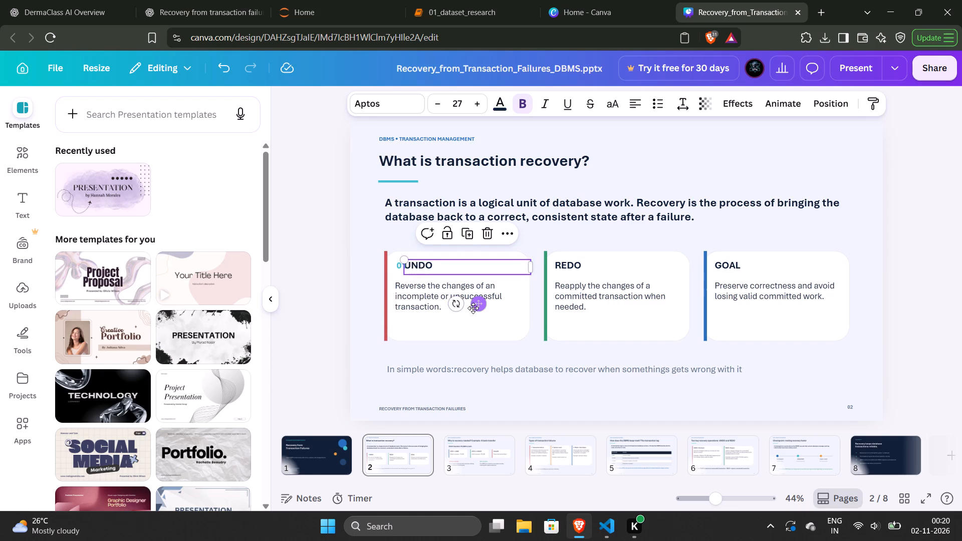
{"action": "left_click_drag", "start_coordinate": [473, 308], "coordinate": [487, 310]}
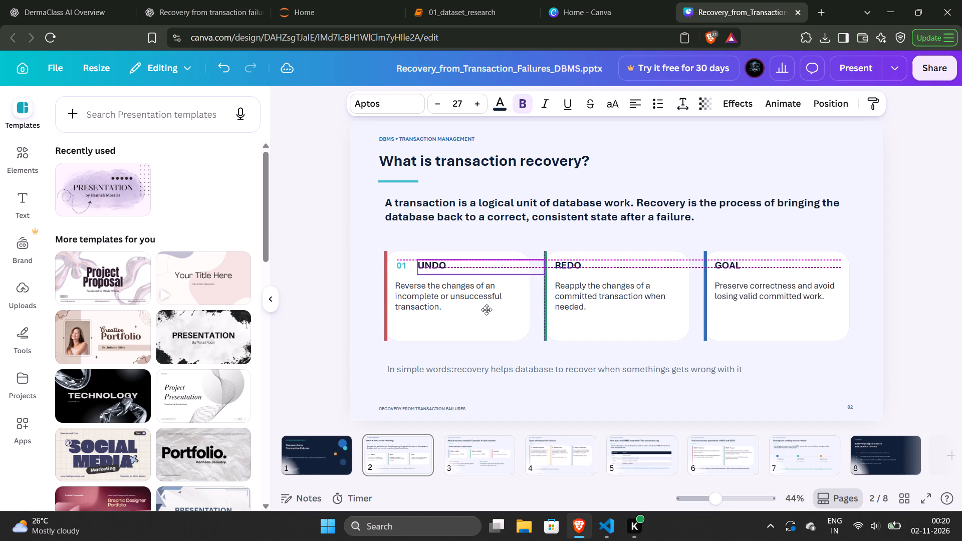
{"action": "left_click_drag", "start_coordinate": [487, 310], "coordinate": [480, 309]}
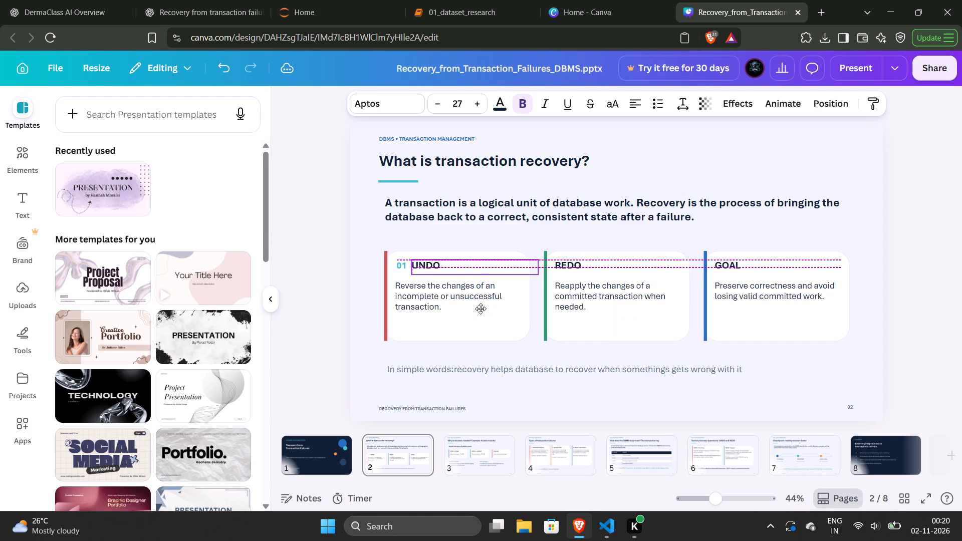
{"action": "left_click", "coordinate": [335, 279]}
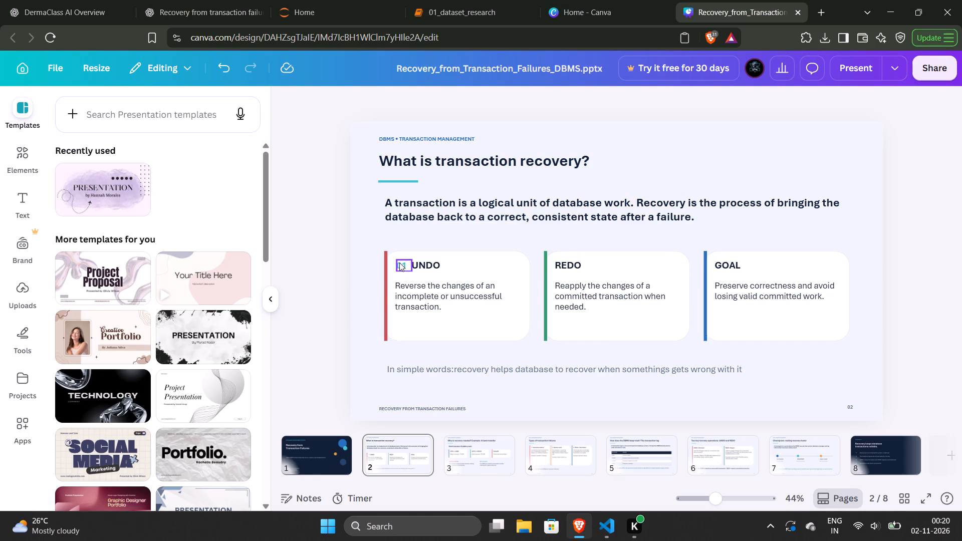
Recolour the "01" number red so it matches the UNDO card's edge.
{"action": "left_click", "coordinate": [403, 263]}
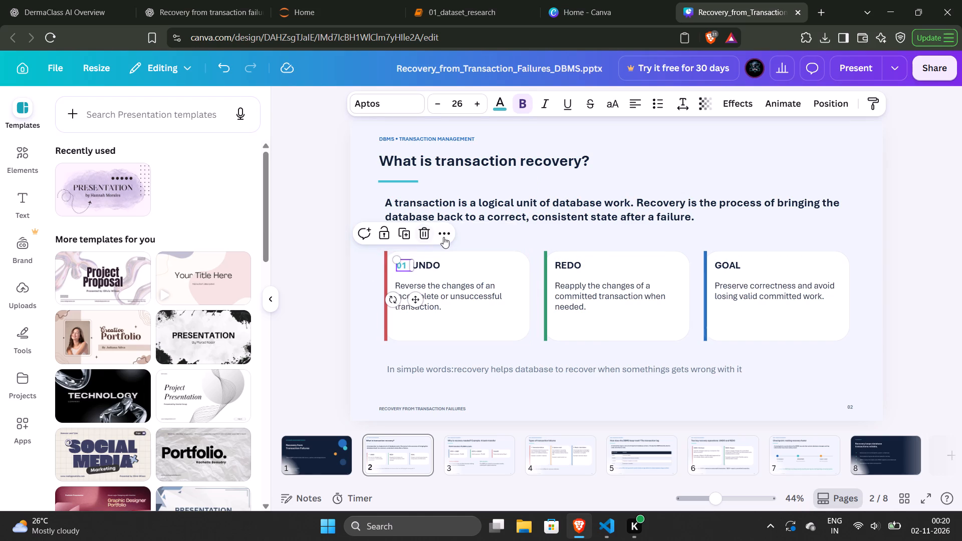
{"action": "left_click", "coordinate": [443, 236]}
{"action": "scroll", "coordinate": [471, 364], "scroll_direction": "down", "scroll_amount": 4}
{"action": "scroll", "coordinate": [470, 365], "scroll_direction": "up", "scroll_amount": 4}
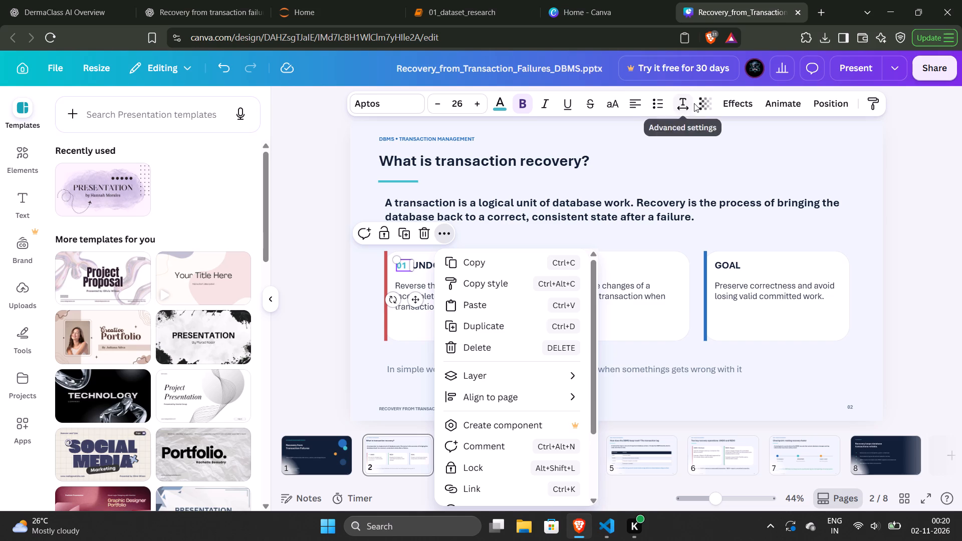
{"action": "left_click", "coordinate": [502, 104]}
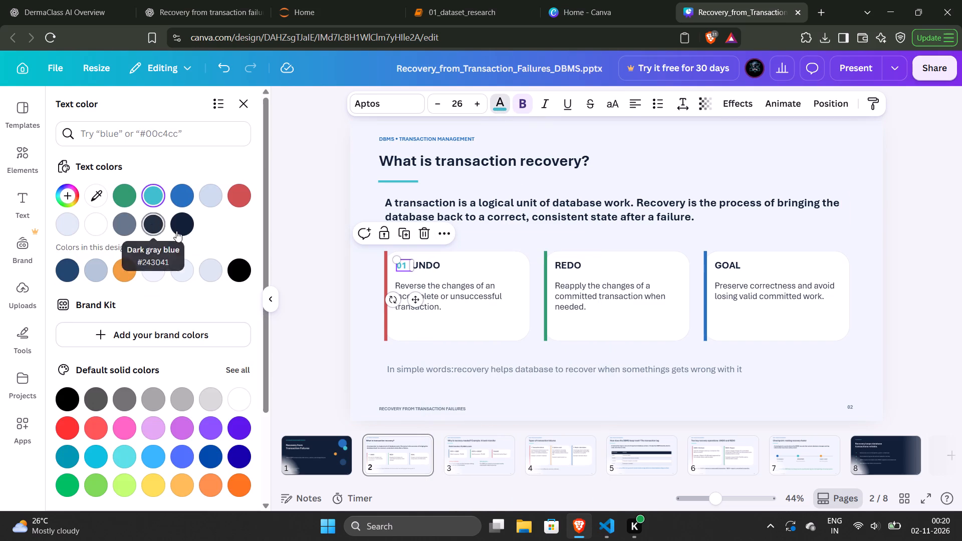
{"action": "left_click", "coordinate": [183, 231]}
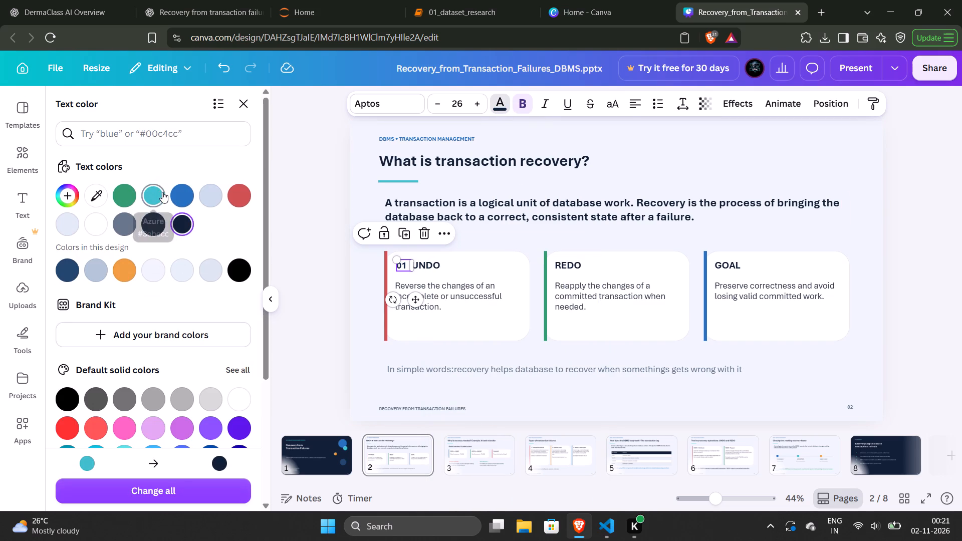
{"action": "left_click", "coordinate": [232, 197]}
{"action": "left_click", "coordinate": [290, 188]}
{"action": "left_click", "coordinate": [290, 241]}
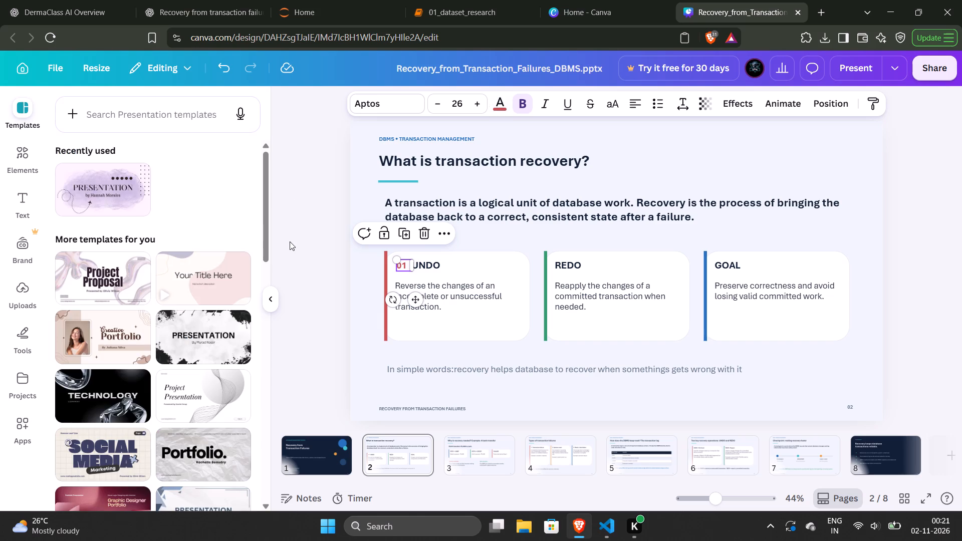
{"action": "left_click", "coordinate": [408, 269]}
Narrow the REDO heading's text box to fit the word and shift it right to make room for a number.
{"action": "left_click", "coordinate": [567, 269]}
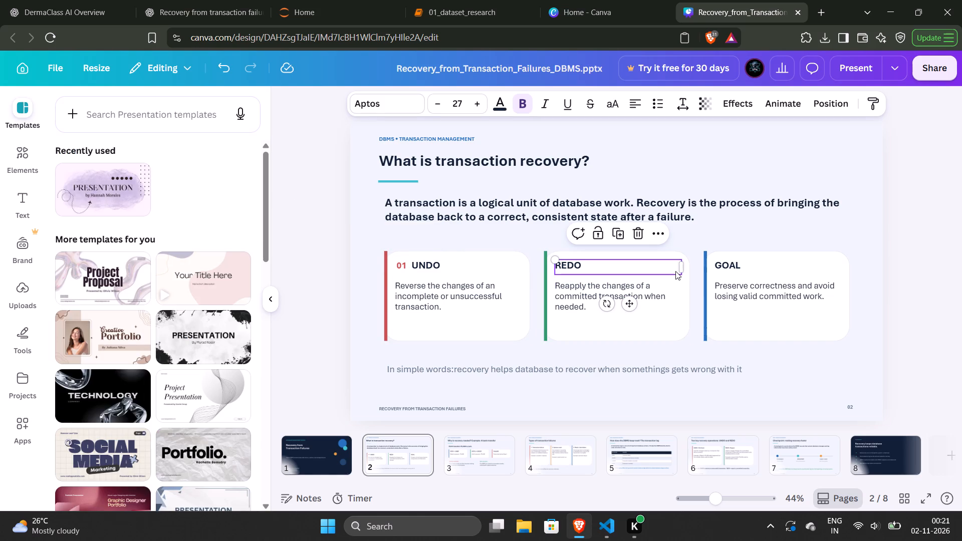
{"action": "left_click_drag", "start_coordinate": [683, 269], "coordinate": [612, 261]}
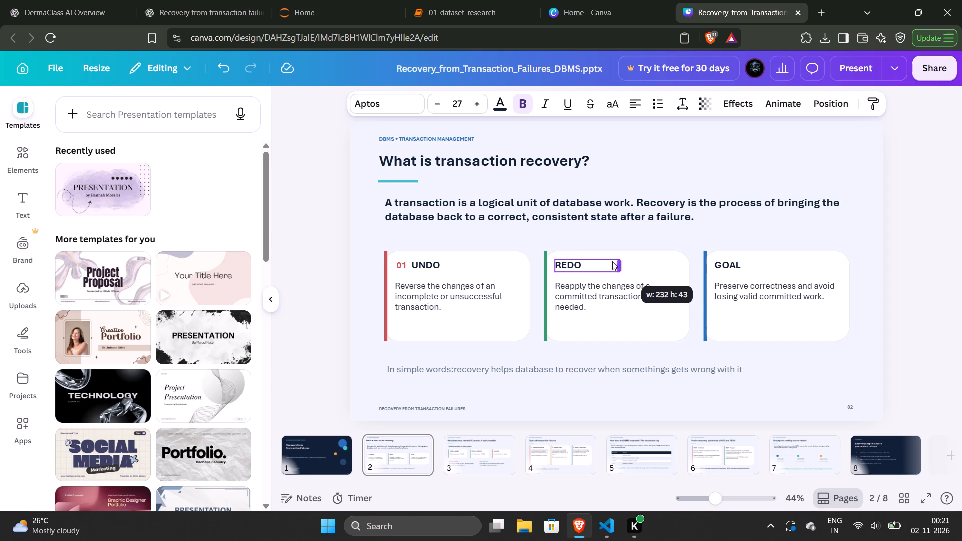
{"action": "left_click_drag", "start_coordinate": [612, 261], "coordinate": [590, 261]}
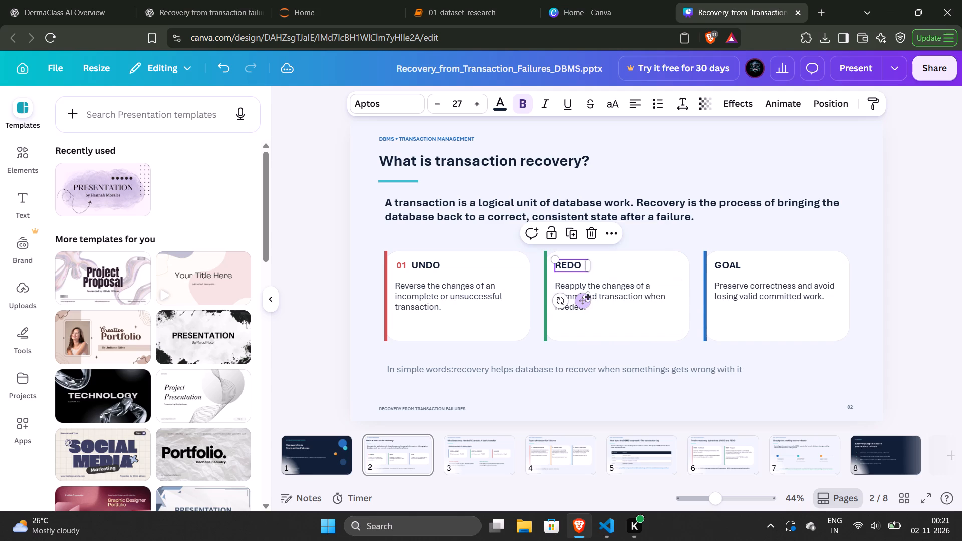
{"action": "left_click_drag", "start_coordinate": [588, 297], "coordinate": [606, 298]}
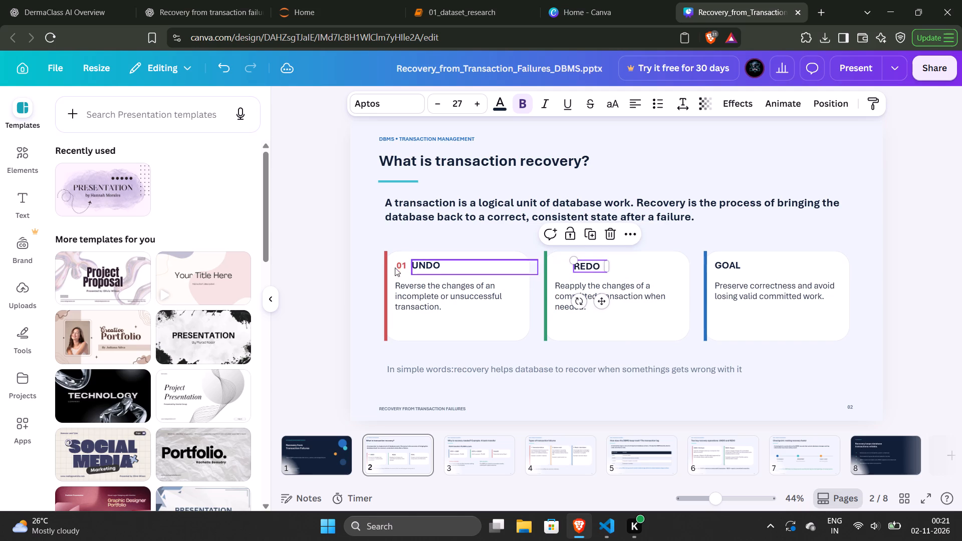
Copy the red "01" number and place the copy just before the REDO heading.
{"action": "left_click", "coordinate": [405, 267]}
{"action": "key", "text": "ctrl+c"}
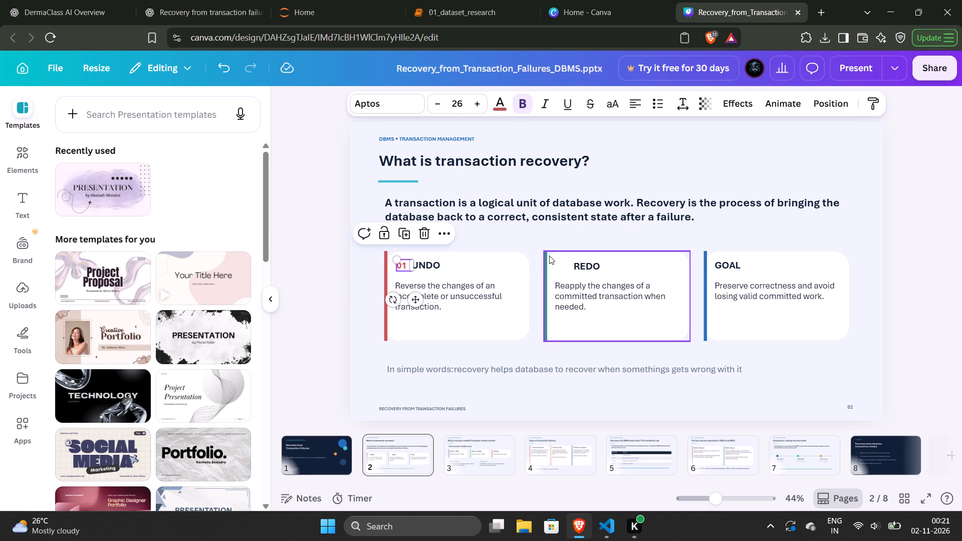
{"action": "left_click", "coordinate": [555, 267]}
{"action": "key", "text": "ctrl+v"}
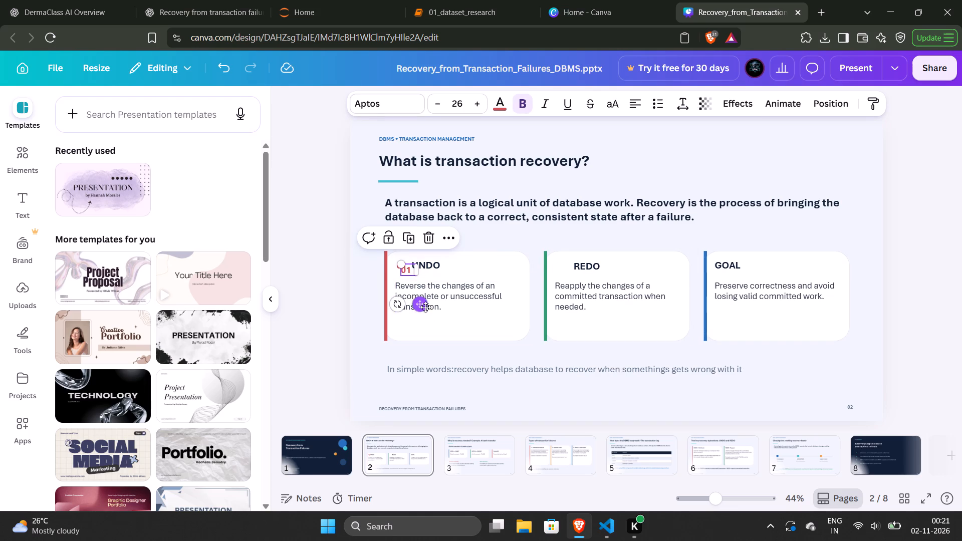
{"action": "left_click_drag", "start_coordinate": [425, 307], "coordinate": [578, 304]}
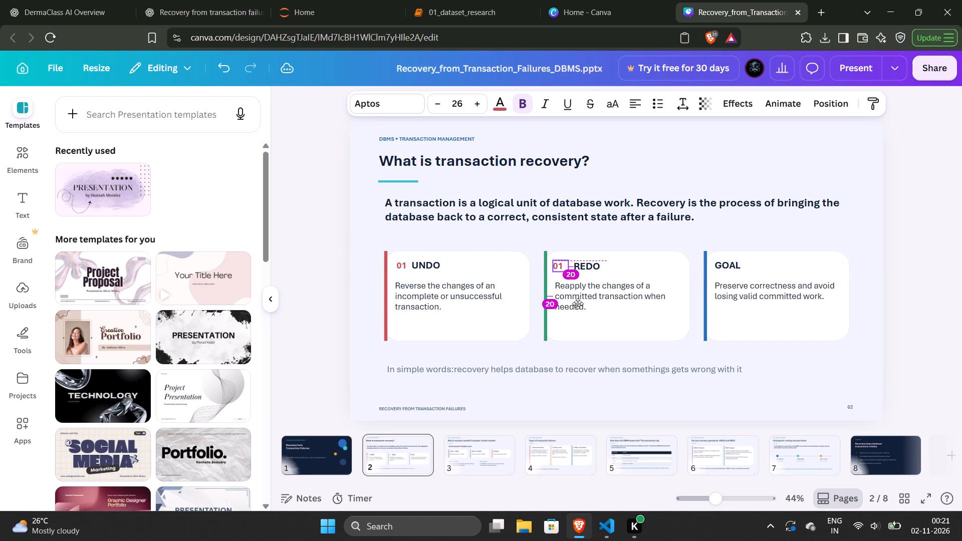
{"action": "left_click_drag", "start_coordinate": [578, 304], "coordinate": [579, 304]}
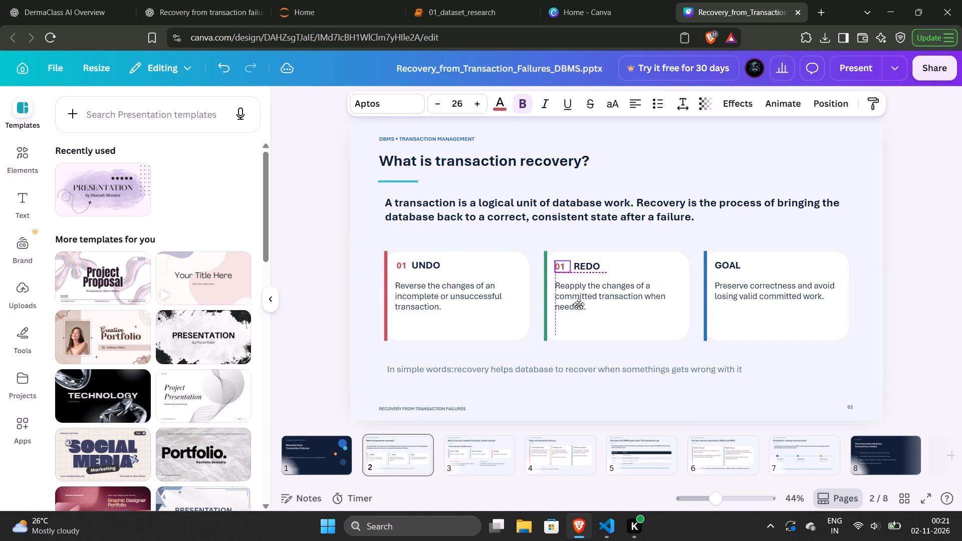
{"action": "left_click_drag", "start_coordinate": [579, 304], "coordinate": [580, 305]}
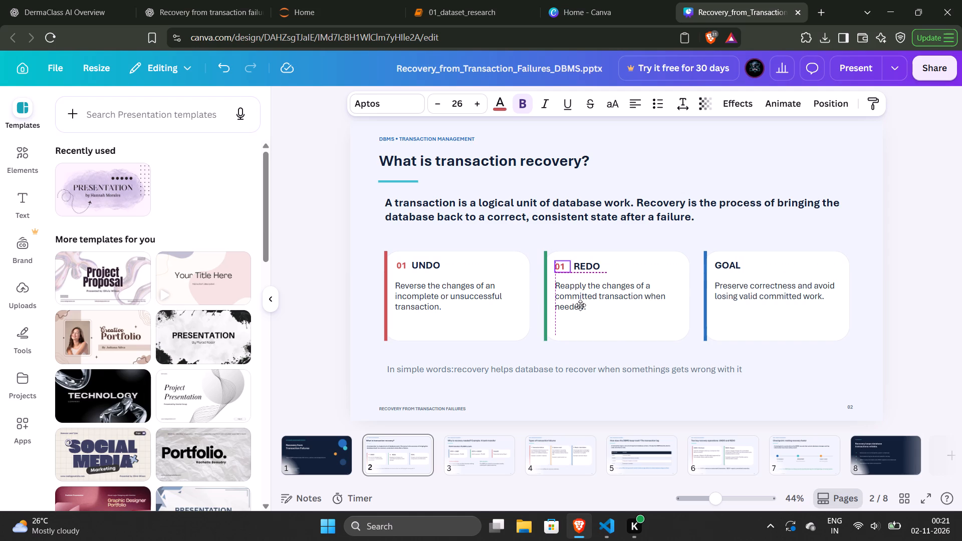
{"action": "left_click_drag", "start_coordinate": [580, 305], "coordinate": [578, 305]}
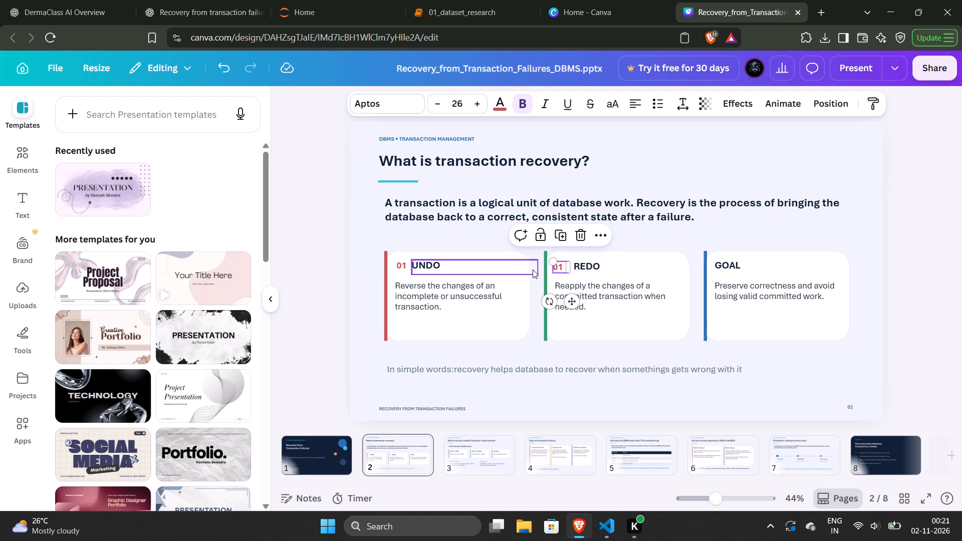
Change the copied number beside REDO to "02".
{"action": "double_click", "coordinate": [564, 270]}
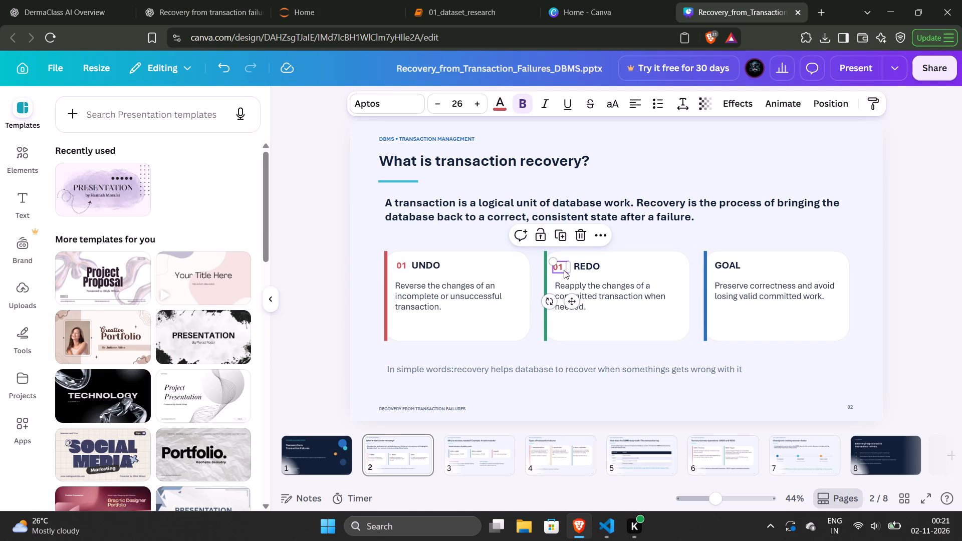
{"action": "left_click", "coordinate": [564, 270]}
{"action": "left_click", "coordinate": [563, 269]}
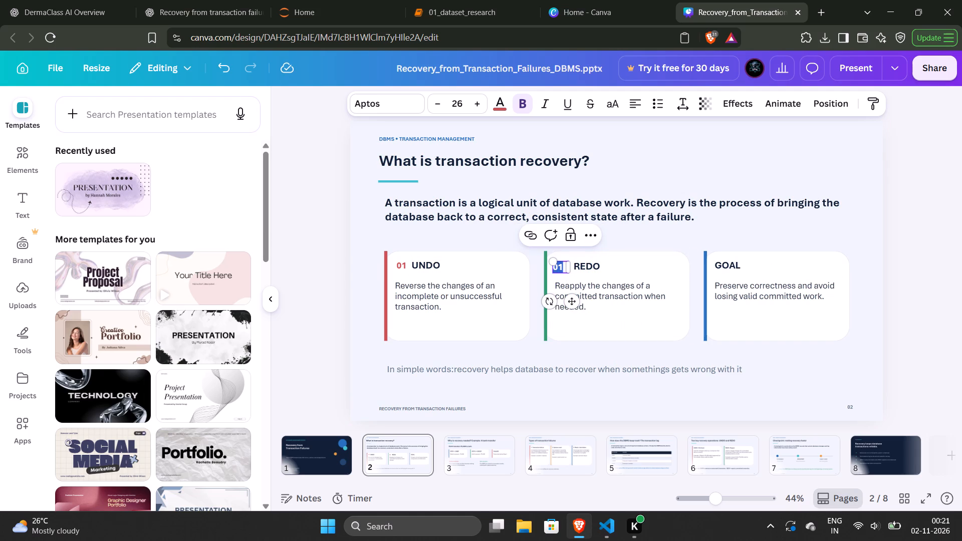
{"action": "type", "text": "02"}
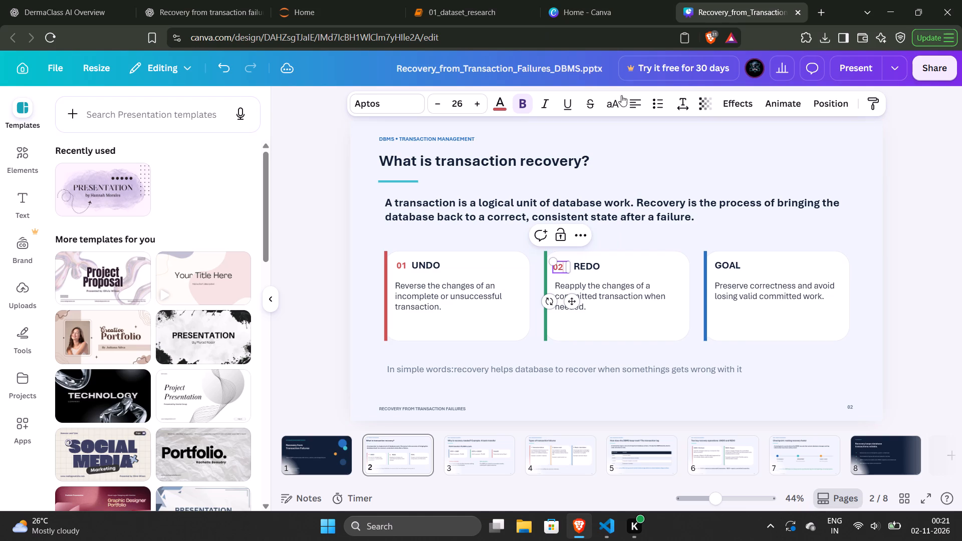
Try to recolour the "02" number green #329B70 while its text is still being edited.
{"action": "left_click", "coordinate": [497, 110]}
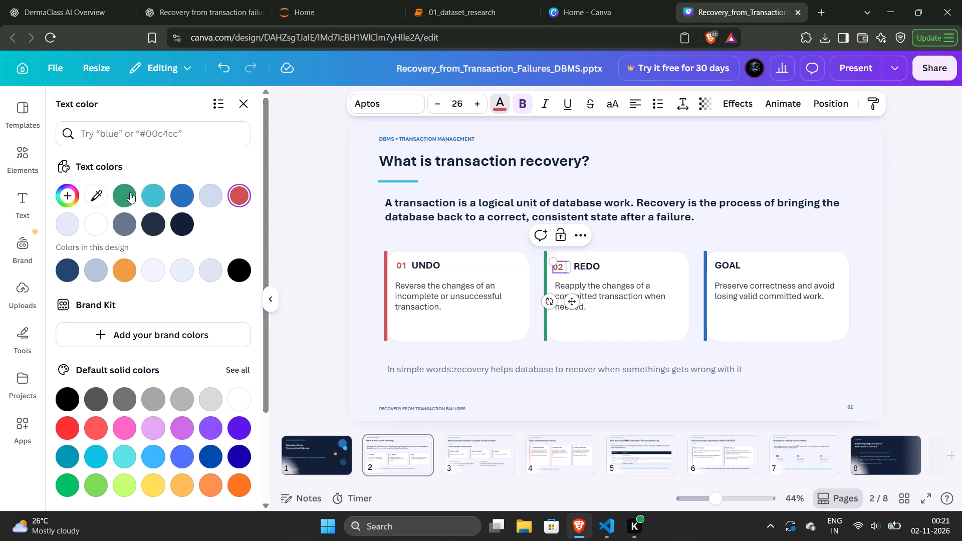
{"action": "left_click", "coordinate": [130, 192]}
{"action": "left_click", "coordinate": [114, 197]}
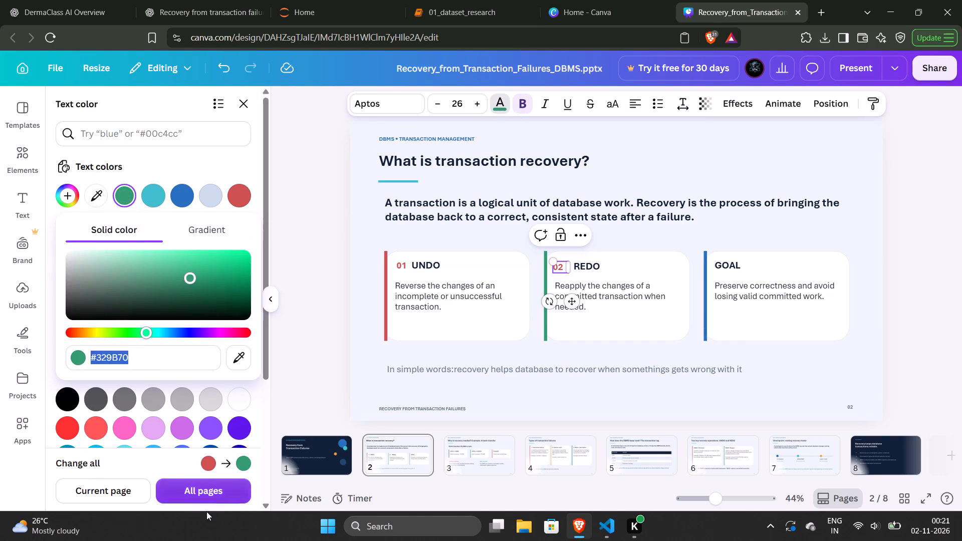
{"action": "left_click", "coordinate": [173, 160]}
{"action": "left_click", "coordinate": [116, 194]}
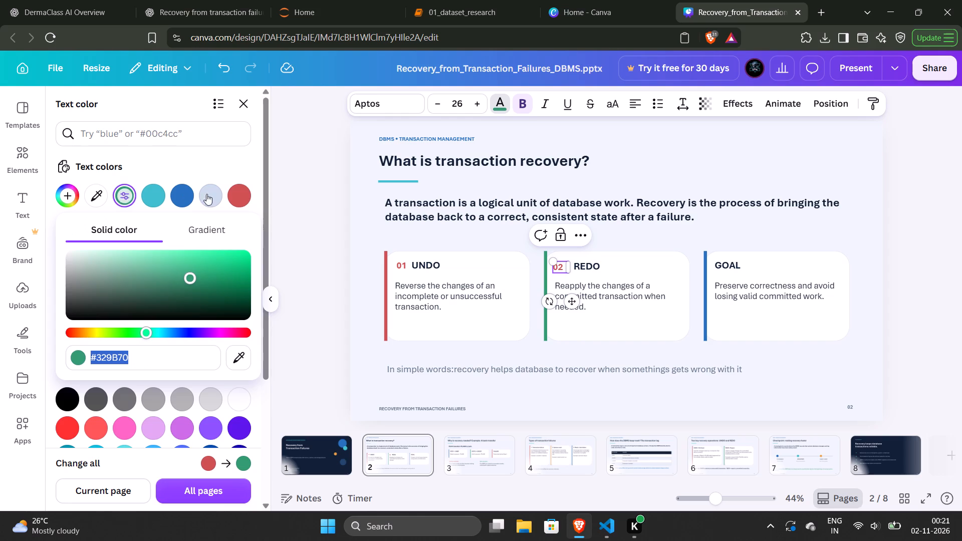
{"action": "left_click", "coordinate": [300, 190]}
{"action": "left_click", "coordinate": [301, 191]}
Select the "02" number's text box and recolour it green #329B70 to match the REDO card's edge.
{"action": "left_click", "coordinate": [557, 267]}
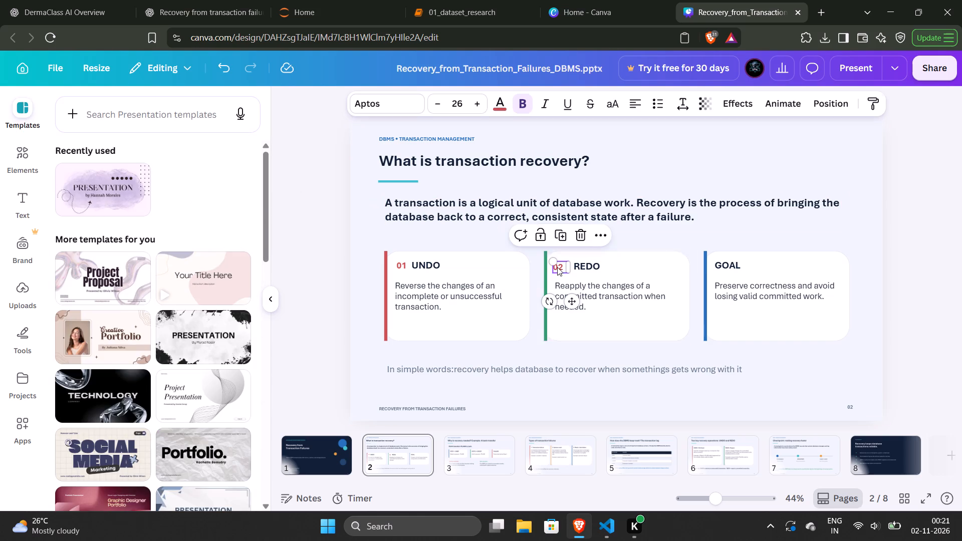
{"action": "left_click", "coordinate": [501, 110]}
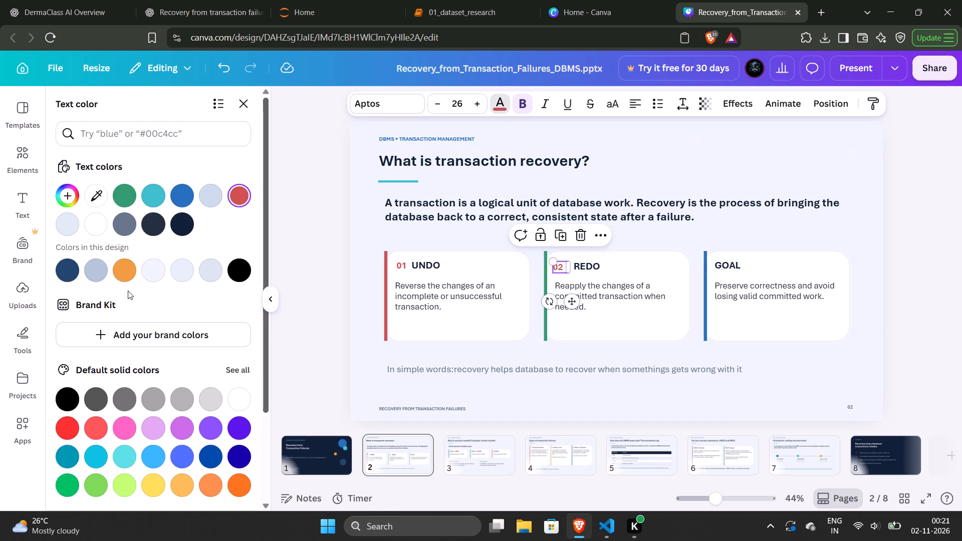
{"action": "left_click", "coordinate": [163, 224]}
{"action": "left_click", "coordinate": [124, 196]}
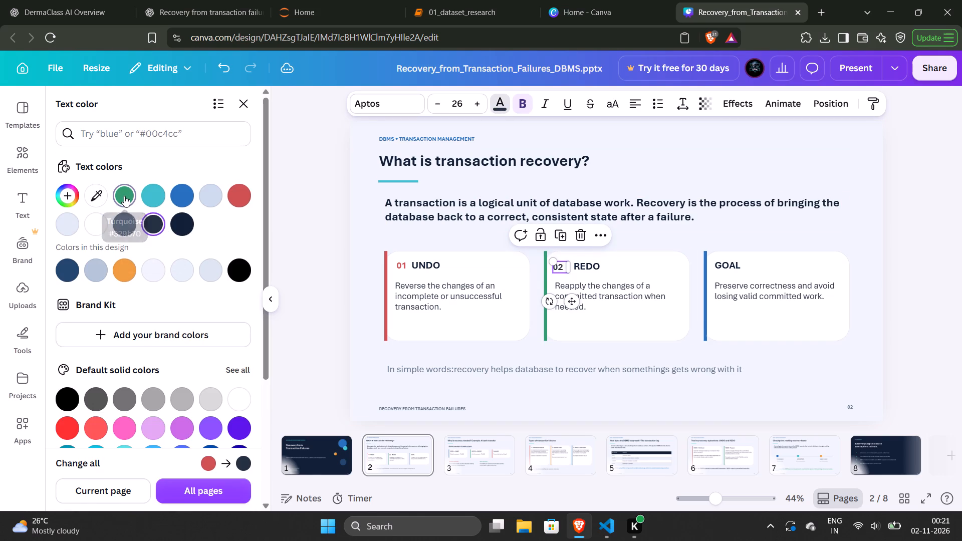
{"action": "left_click", "coordinate": [304, 242]}
{"action": "left_click", "coordinate": [315, 250]}
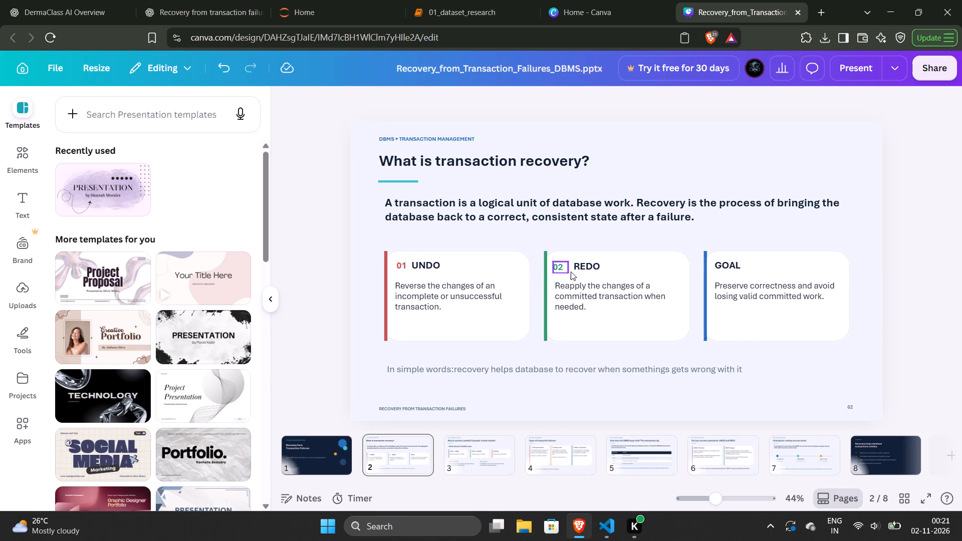
Move the REDO heading closer to the "02" number, level with the other card headings.
{"action": "left_click", "coordinate": [596, 266]}
{"action": "left_click_drag", "start_coordinate": [601, 299], "coordinate": [595, 302]}
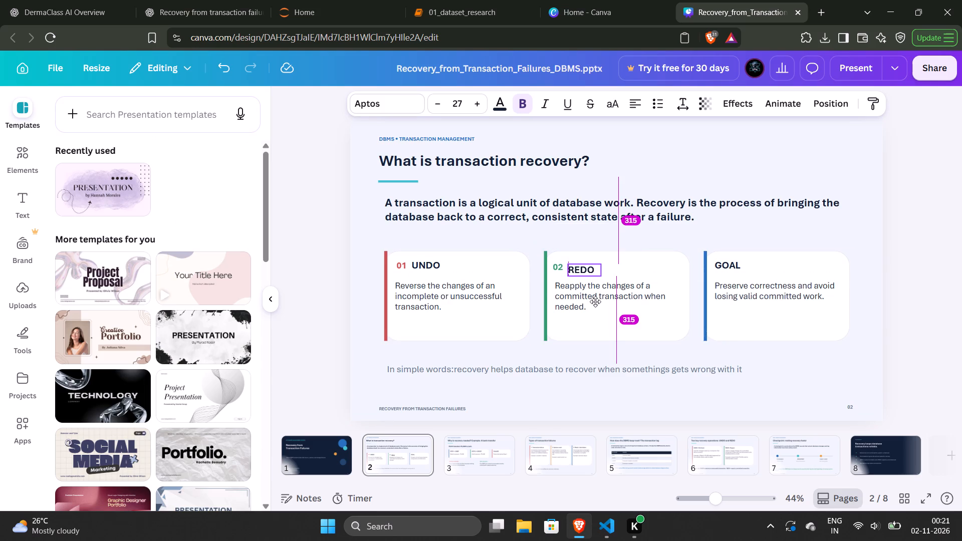
{"action": "left_click_drag", "start_coordinate": [595, 302], "coordinate": [595, 298]}
Narrow the UNDO heading's text box to fit the word and keep it level with the other card headings.
{"action": "left_click", "coordinate": [425, 262]}
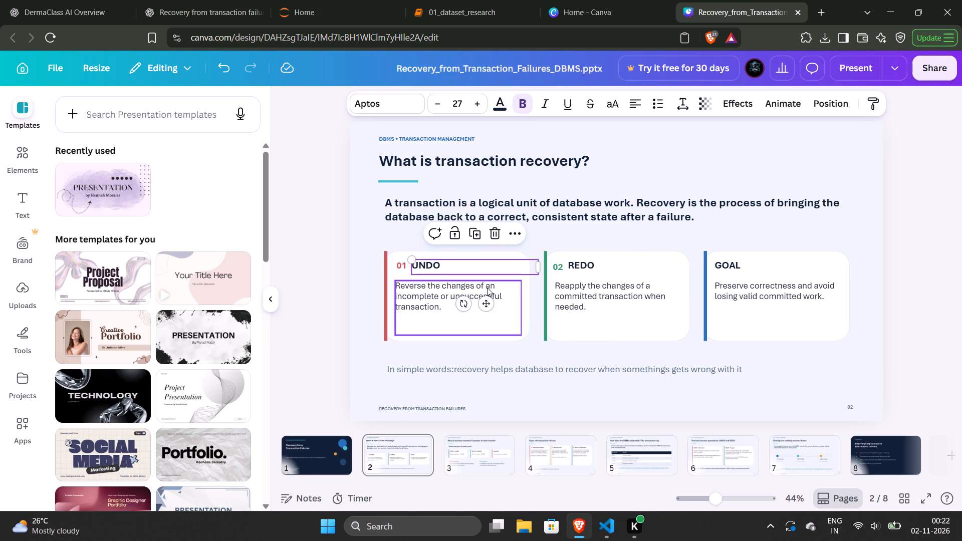
{"action": "left_click_drag", "start_coordinate": [539, 264], "coordinate": [519, 262]}
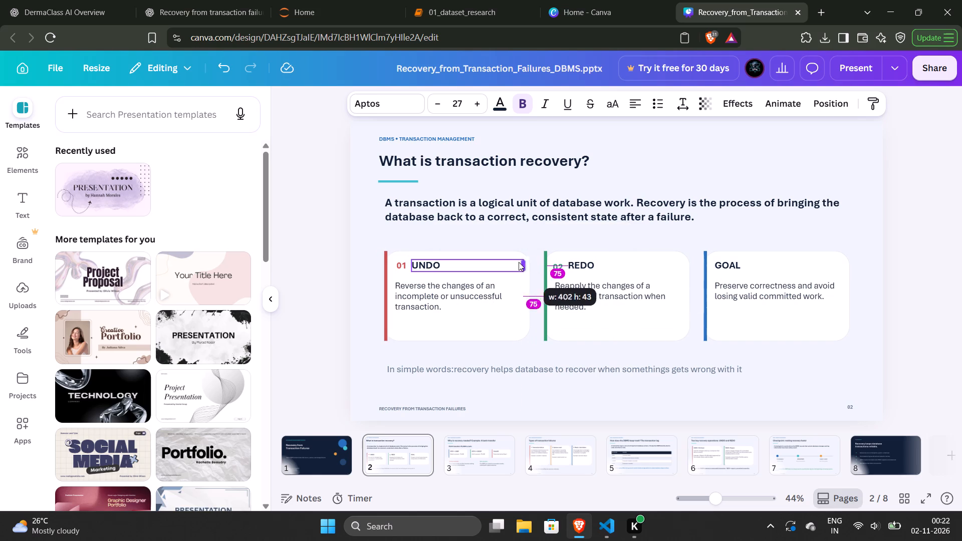
{"action": "left_click_drag", "start_coordinate": [519, 262], "coordinate": [451, 256]}
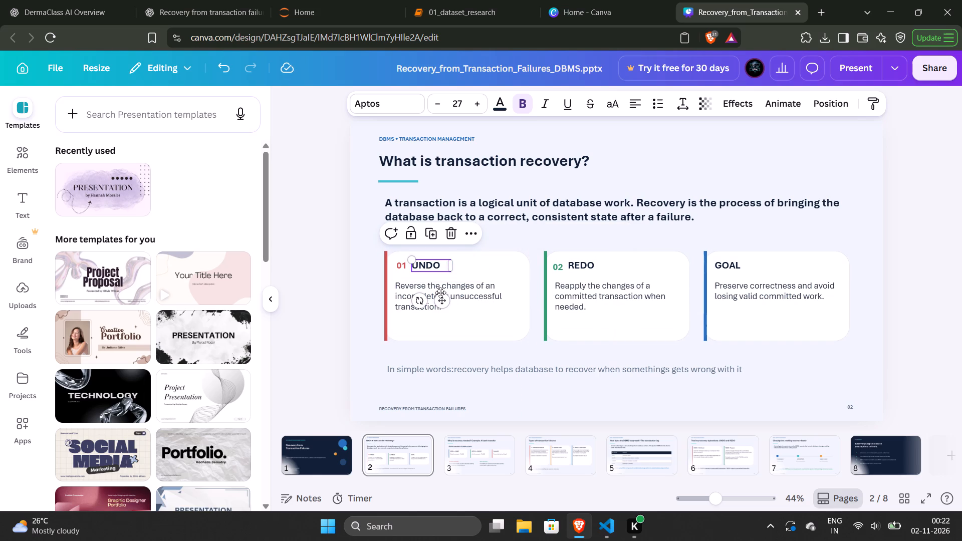
{"action": "left_click", "coordinate": [442, 301]}
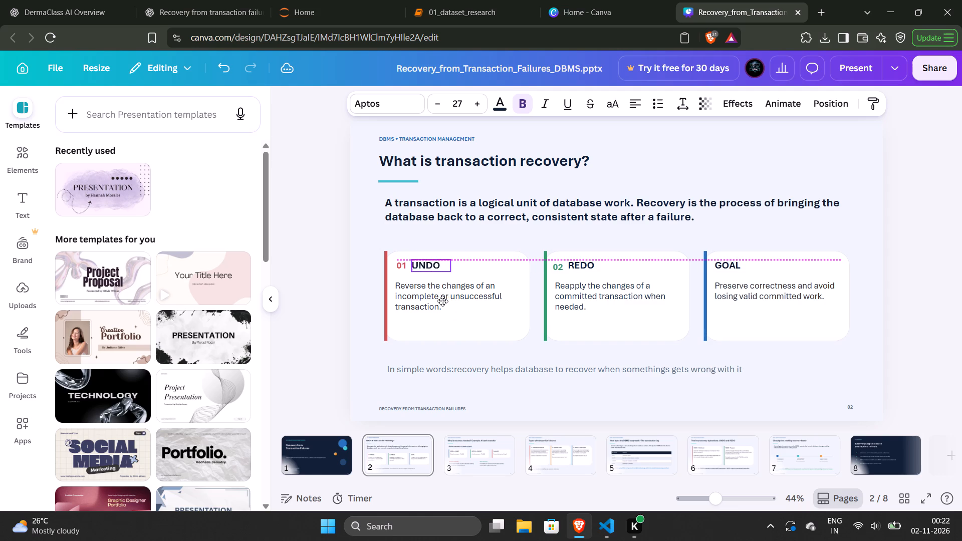
{"action": "left_click", "coordinate": [293, 289]}
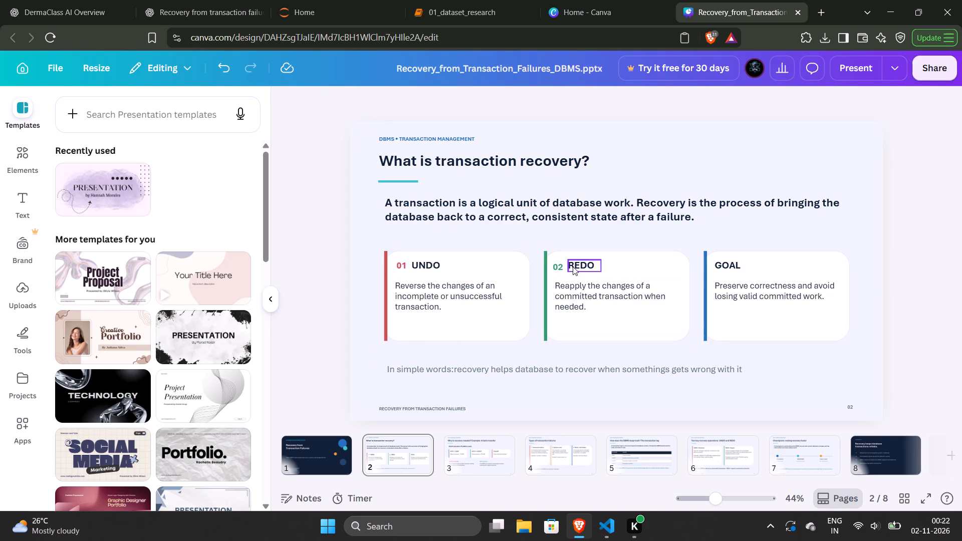
Align the "02" number with the left edge of the REDO description and level with its heading.
{"action": "left_click", "coordinate": [559, 265]}
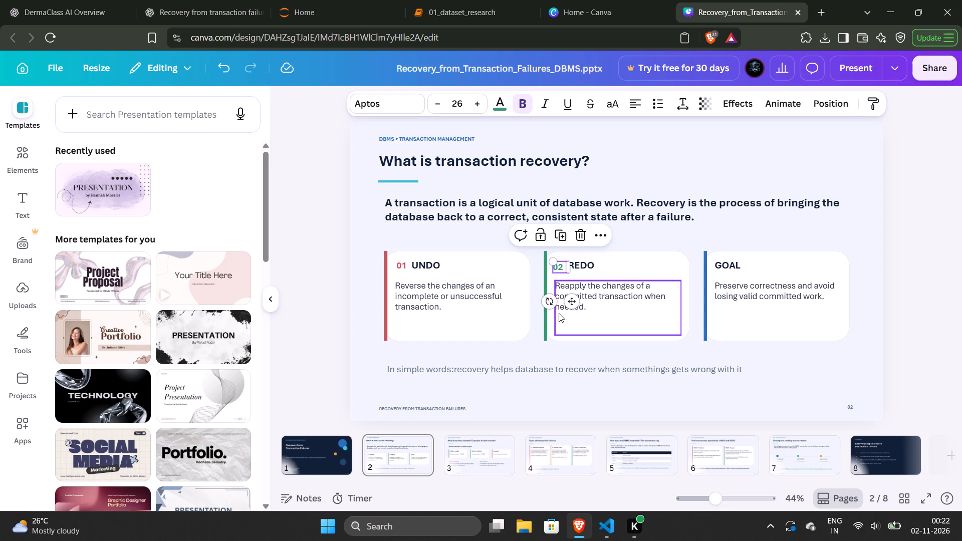
{"action": "left_click", "coordinate": [574, 305]}
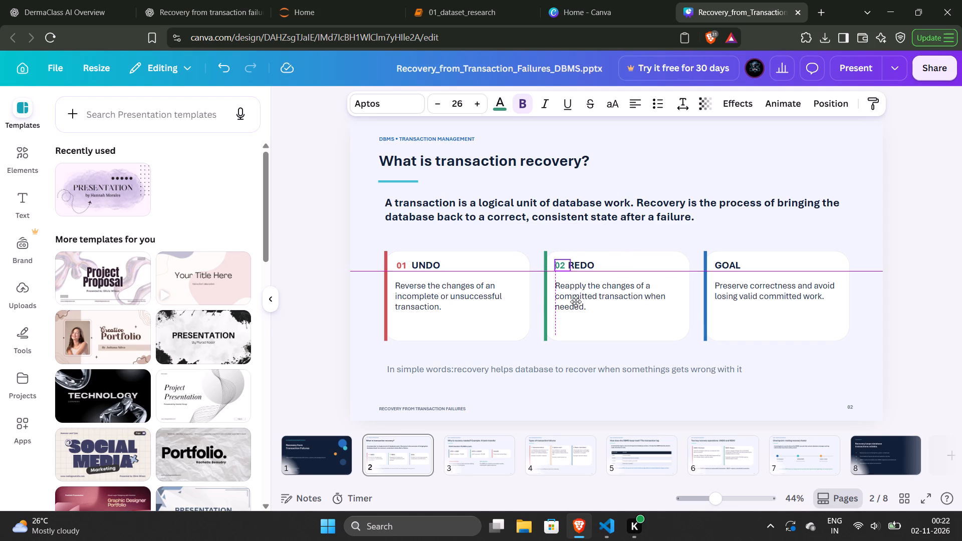
{"action": "left_click", "coordinate": [412, 280]}
{"action": "left_click", "coordinate": [320, 258]}
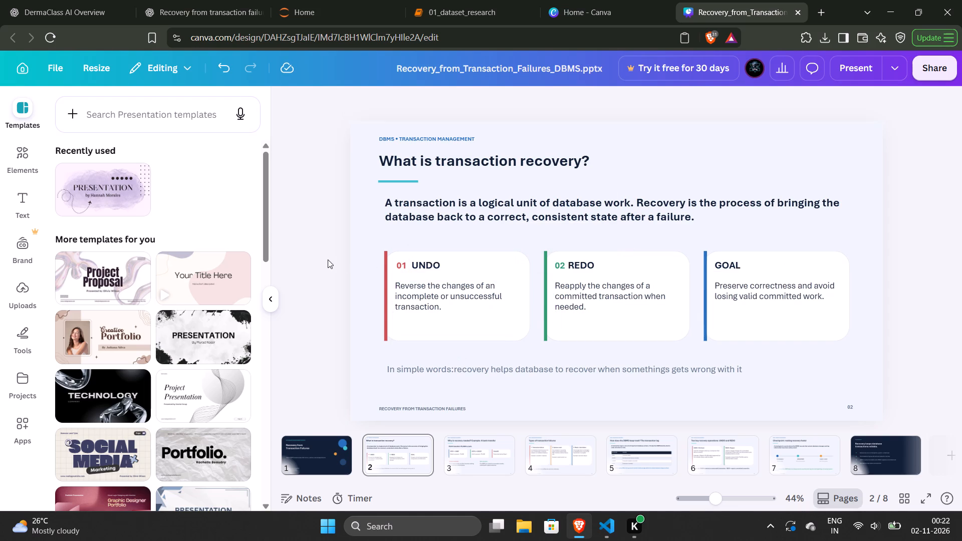
Align the "01" number with the left edge of the UNDO description and level with its heading.
{"action": "left_click", "coordinate": [399, 266]}
{"action": "left_click", "coordinate": [415, 296]}
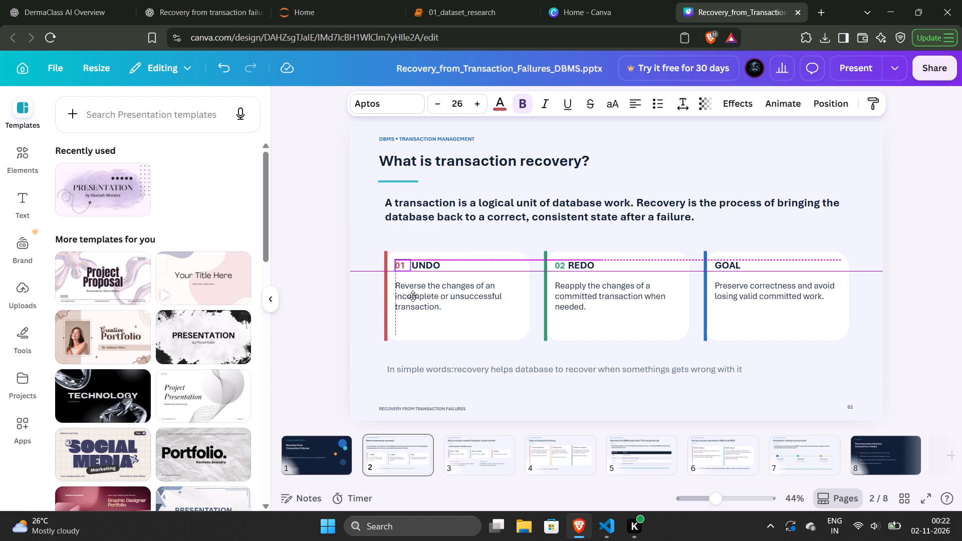
Nudge the UNDO heading slightly closer to the "01" number, keeping it level with the other card headings.
{"action": "left_click", "coordinate": [345, 290]}
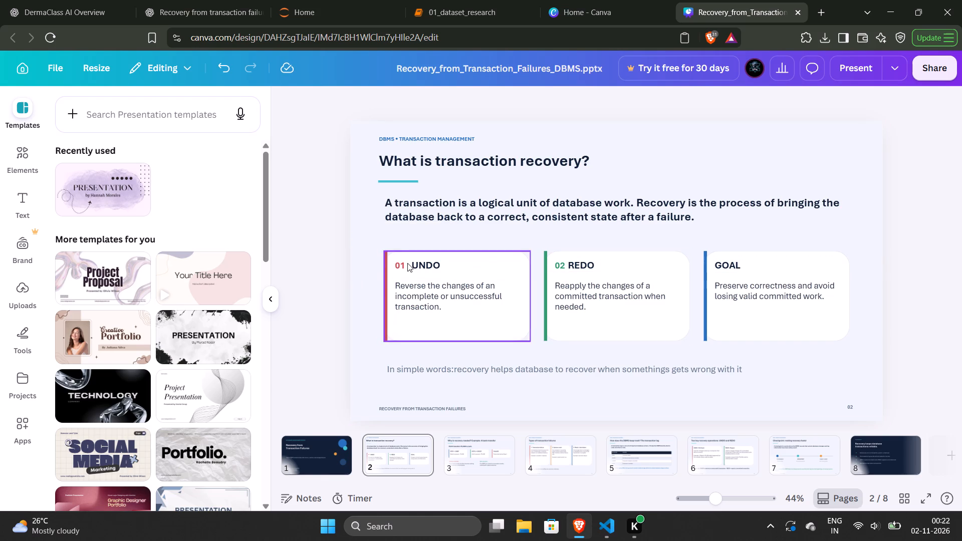
{"action": "left_click", "coordinate": [421, 265]}
{"action": "left_click", "coordinate": [441, 300]}
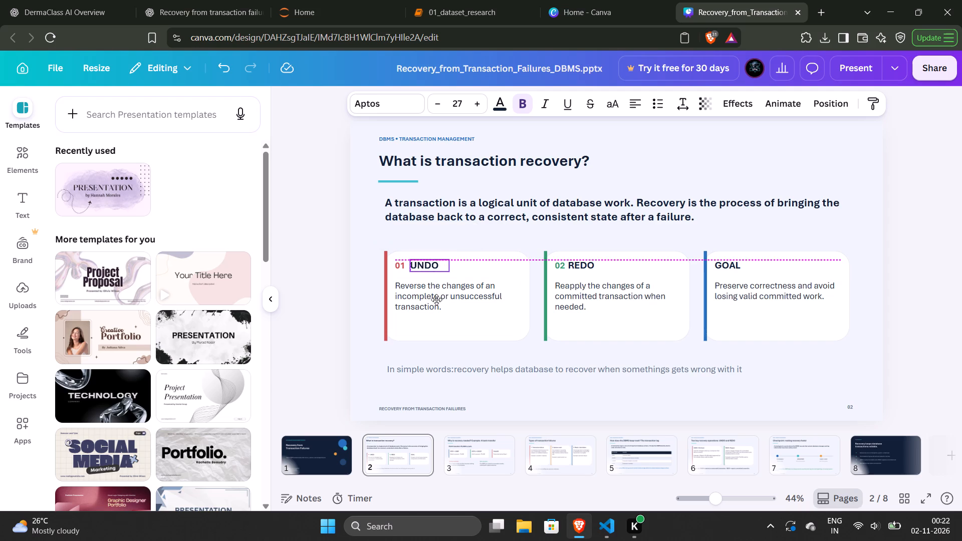
{"action": "left_click", "coordinate": [328, 275]}
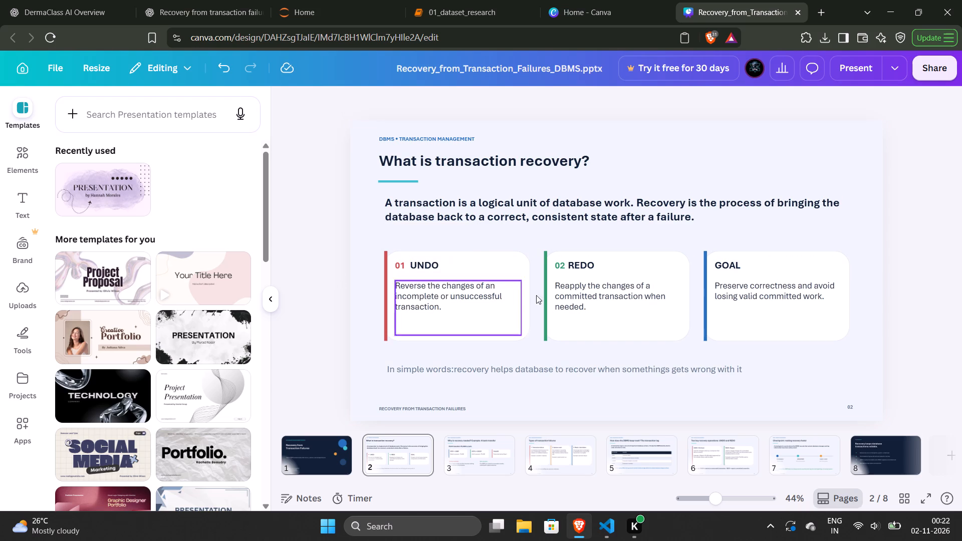
Narrow the GOAL heading's text box to fit the word and shift it right to make room for a number.
{"action": "left_click", "coordinate": [725, 271]}
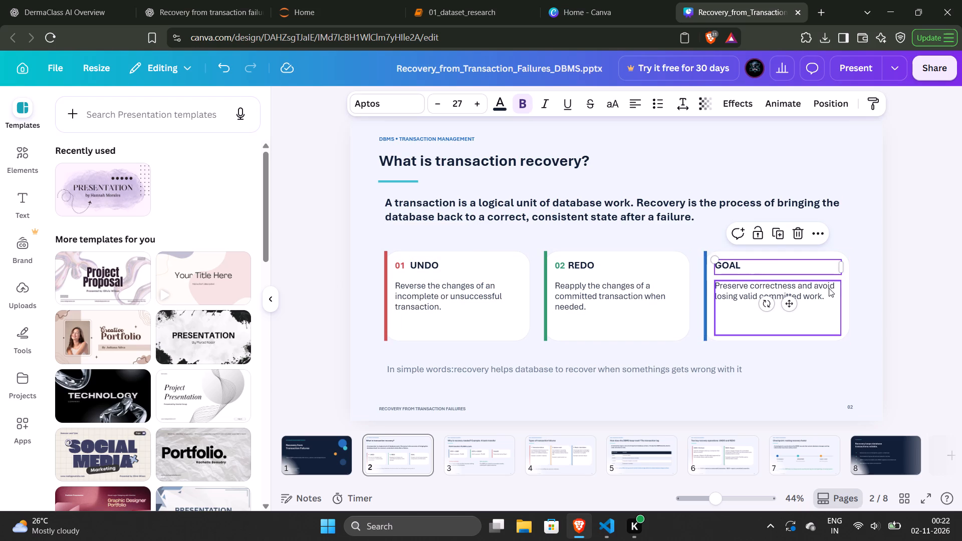
{"action": "left_click_drag", "start_coordinate": [843, 265], "coordinate": [816, 261]}
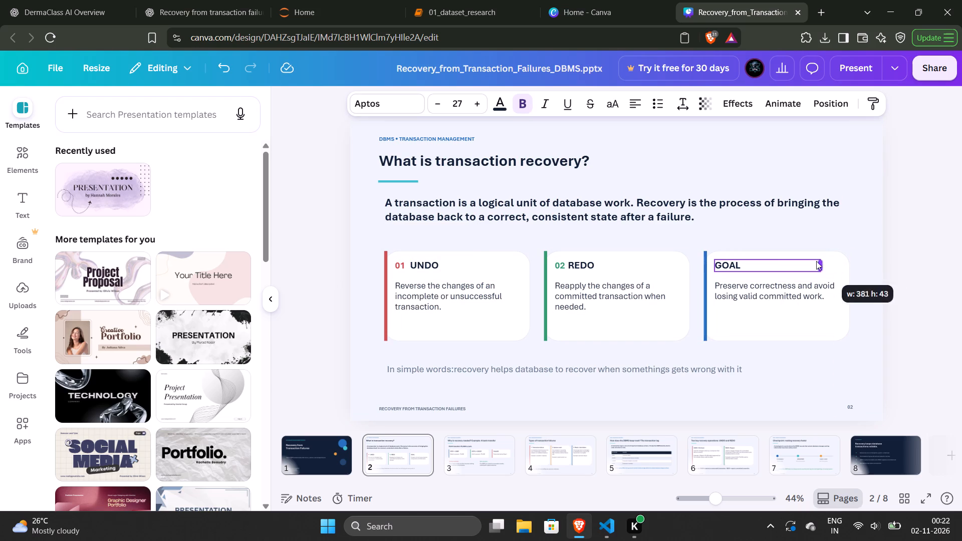
{"action": "left_click_drag", "start_coordinate": [816, 261], "coordinate": [745, 252]}
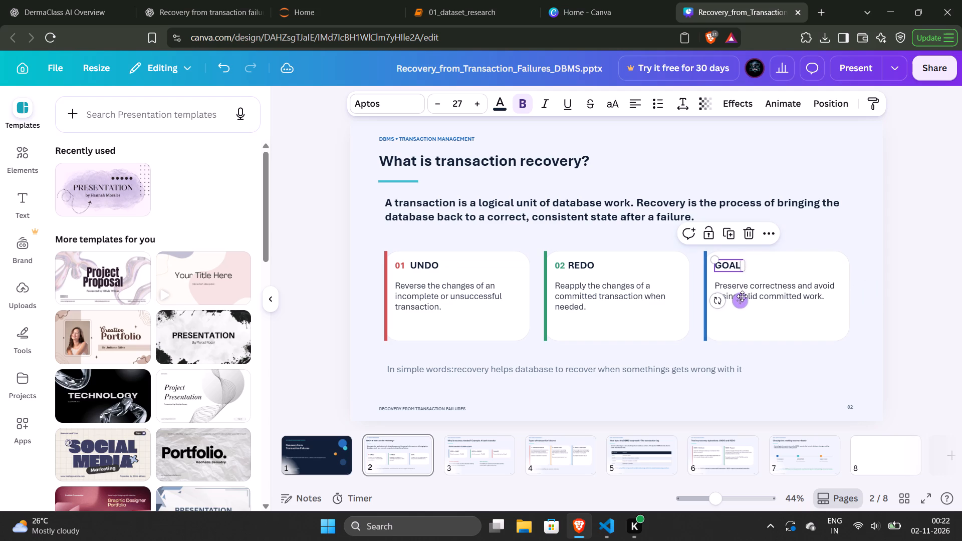
{"action": "left_click_drag", "start_coordinate": [742, 298], "coordinate": [760, 296]}
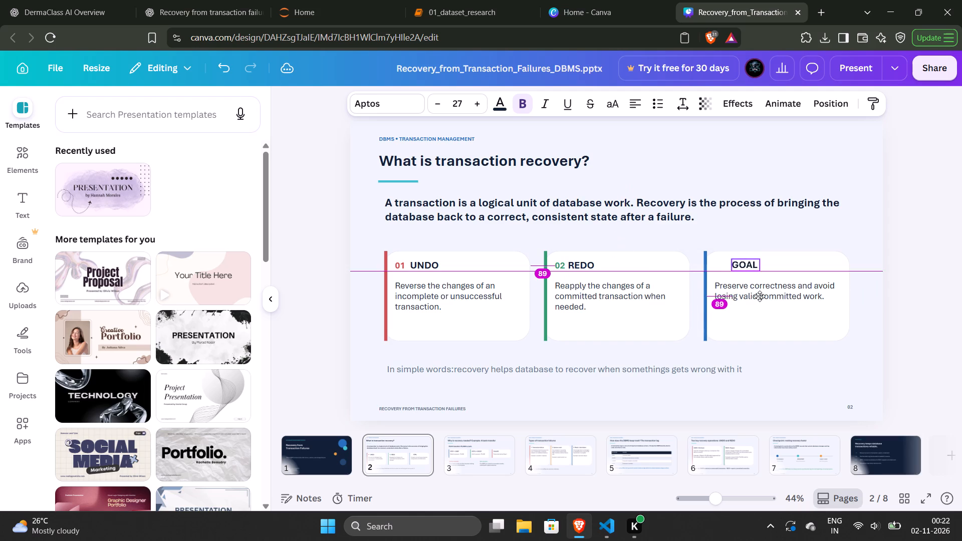
{"action": "left_click_drag", "start_coordinate": [760, 296], "coordinate": [763, 298]}
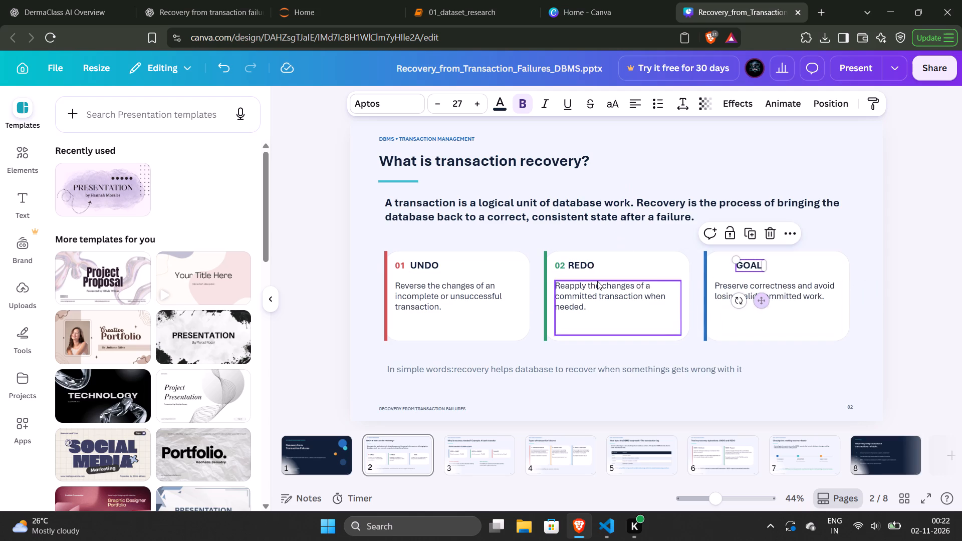
Paste a copy of the "01" number into the GOAL card, aligned with the description's left edge and level with the heading.
{"action": "left_click", "coordinate": [565, 267]}
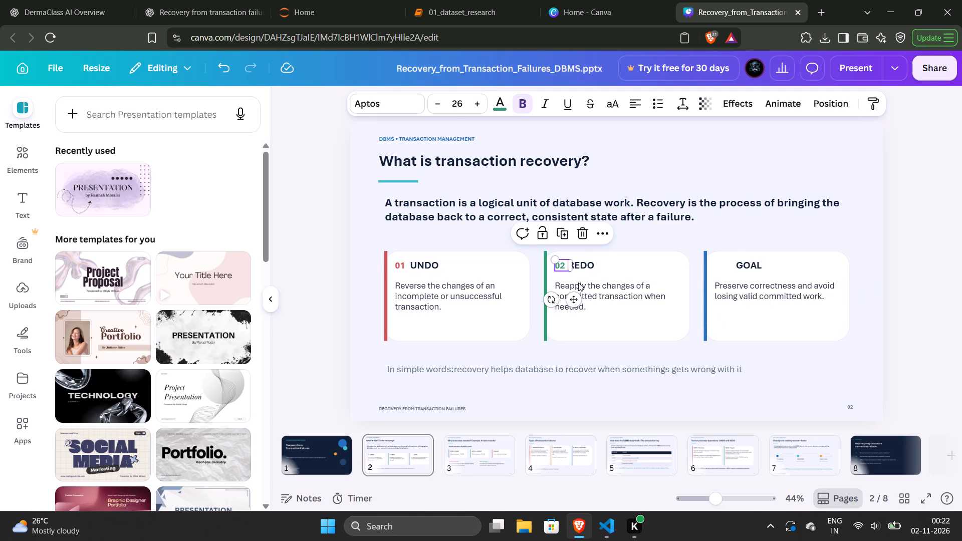
{"action": "key", "text": "ctrl+v"}
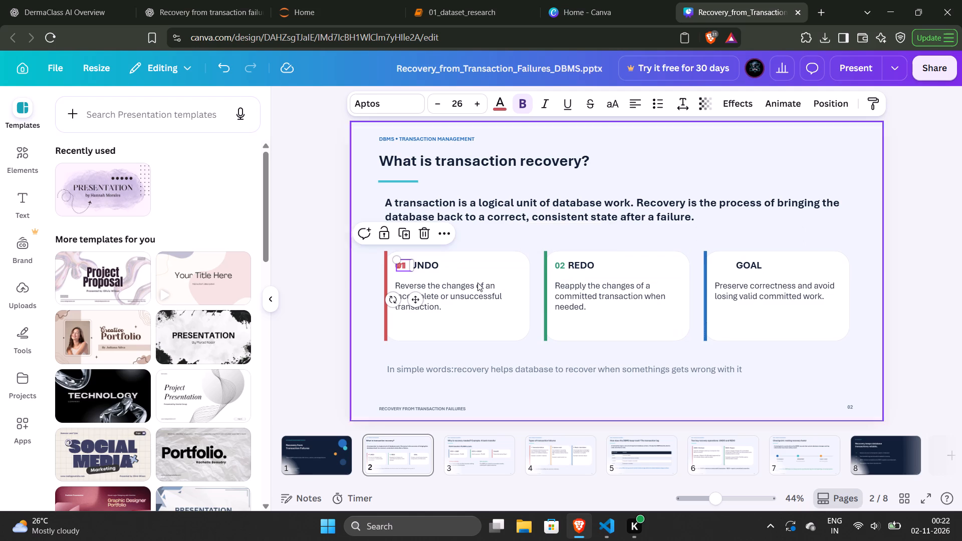
{"action": "left_click_drag", "start_coordinate": [417, 302], "coordinate": [674, 309]}
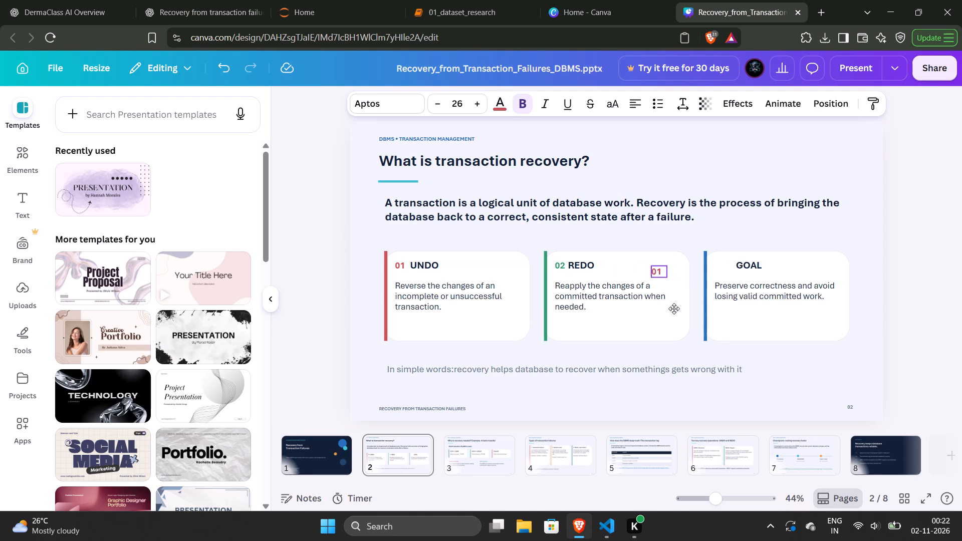
{"action": "left_click_drag", "start_coordinate": [674, 309], "coordinate": [738, 305]}
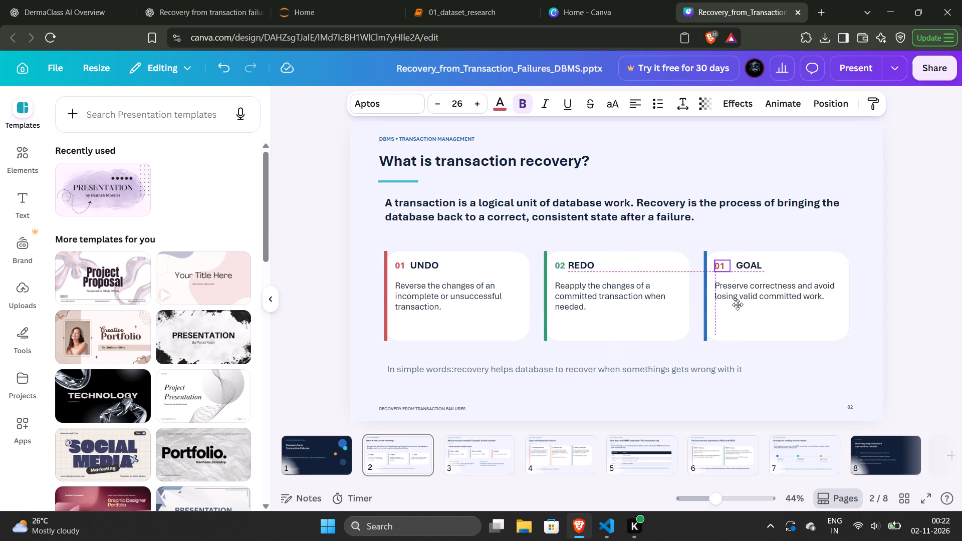
{"action": "left_click_drag", "start_coordinate": [738, 305], "coordinate": [736, 302]}
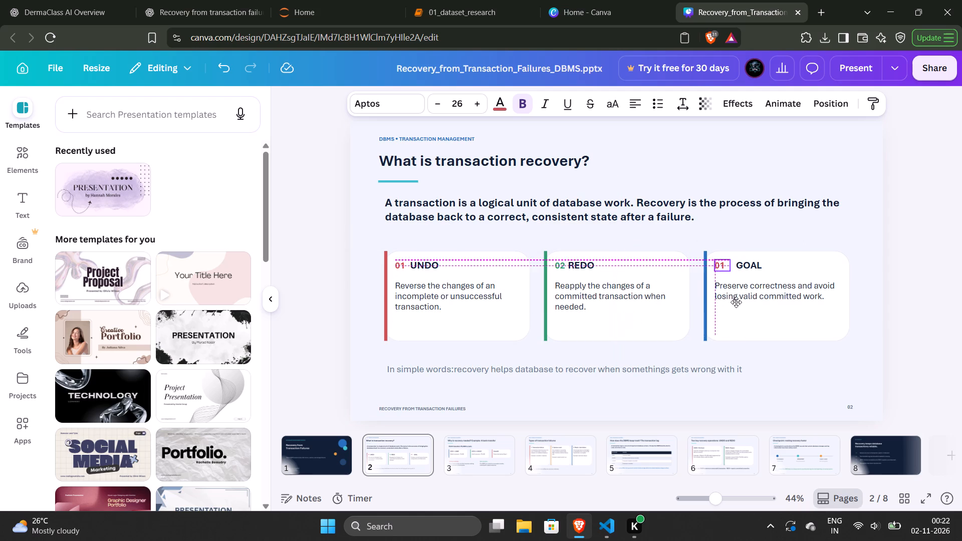
{"action": "left_click_drag", "start_coordinate": [736, 302], "coordinate": [735, 304]}
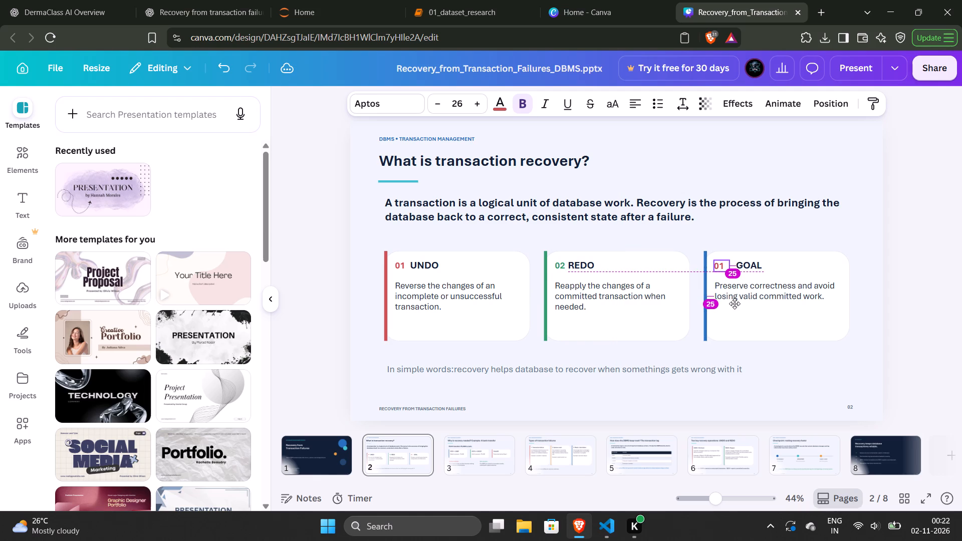
{"action": "left_click_drag", "start_coordinate": [735, 304], "coordinate": [734, 305]}
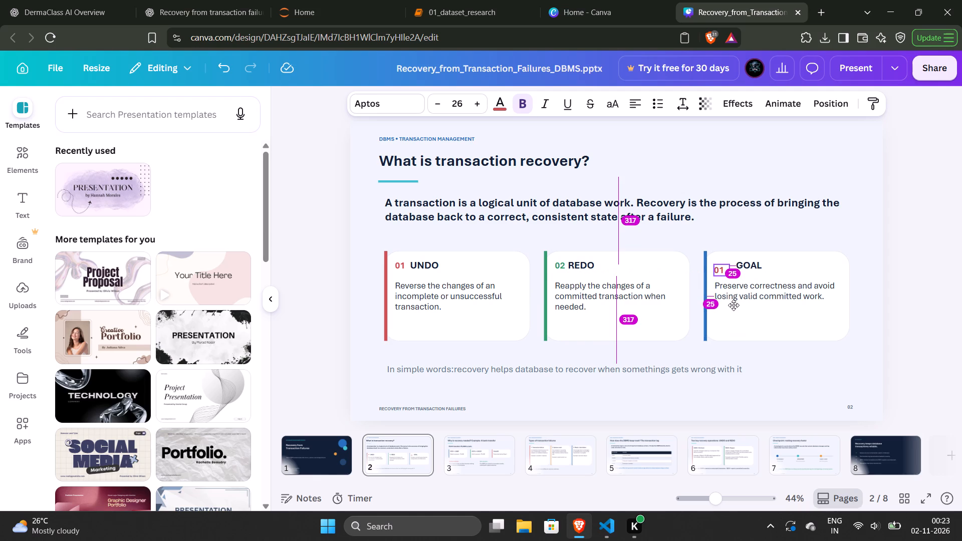
{"action": "left_click_drag", "start_coordinate": [734, 305], "coordinate": [738, 306]}
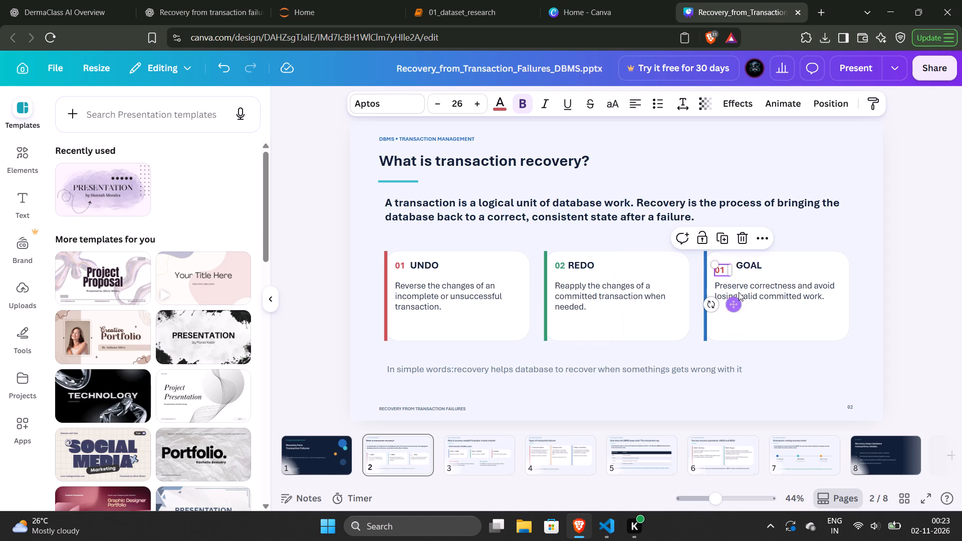
{"action": "left_click", "coordinate": [757, 269]}
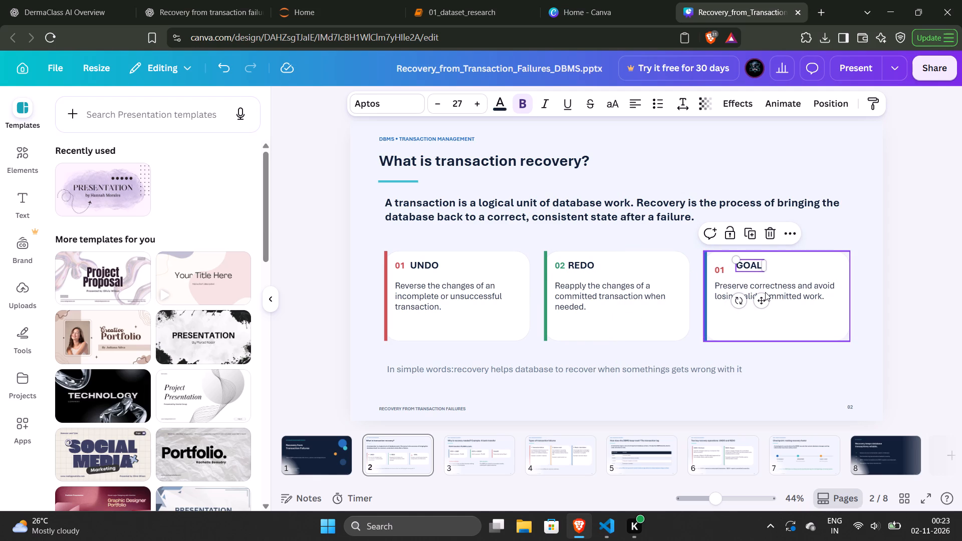
{"action": "left_click", "coordinate": [766, 297]}
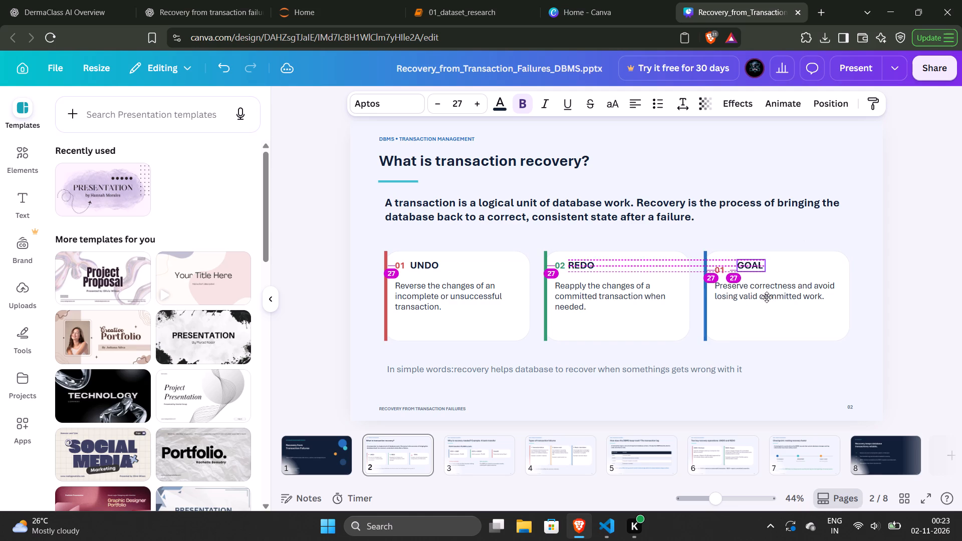
{"action": "left_click", "coordinate": [723, 275]}
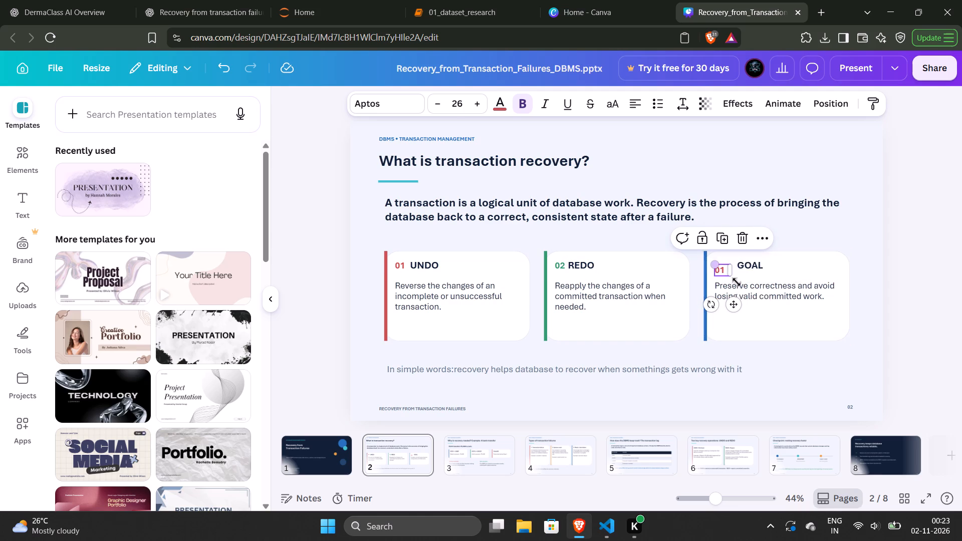
{"action": "left_click", "coordinate": [738, 302]}
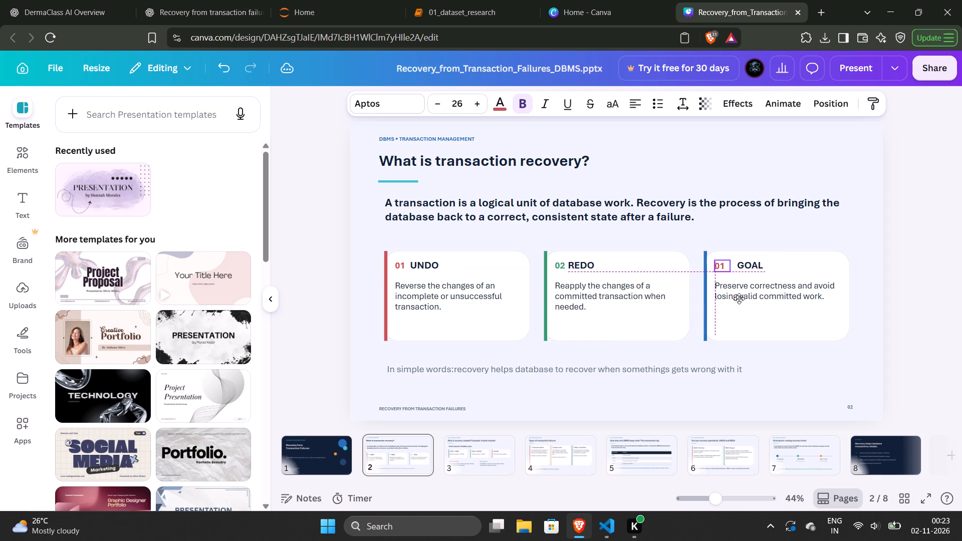
Change the GOAL card's number to 03.
{"action": "double_click", "coordinate": [722, 267]}
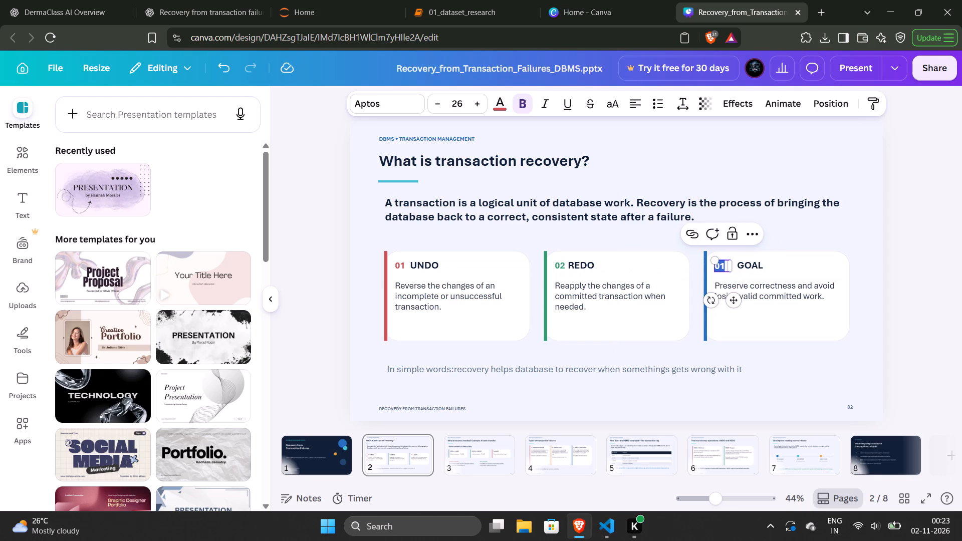
{"action": "type", "text": "03"}
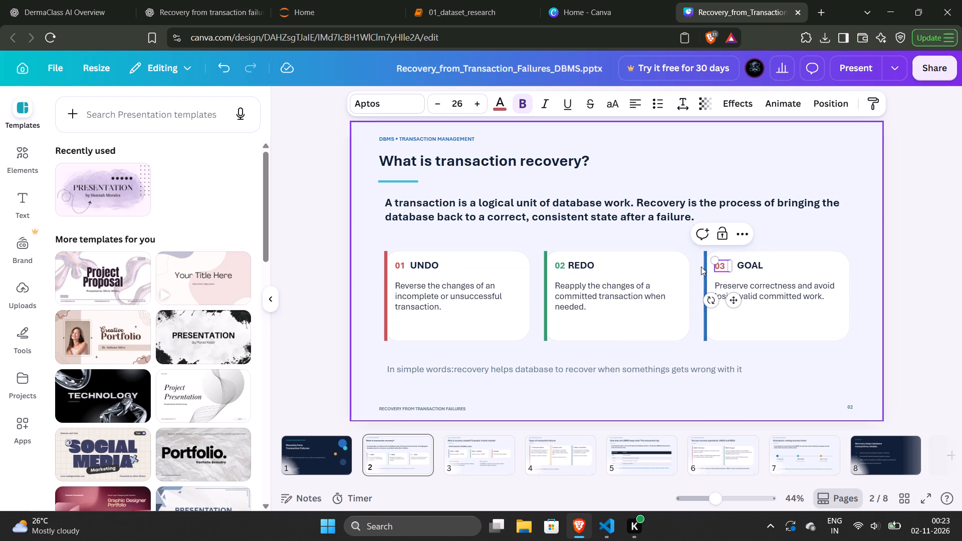
Recolour the GOAL card's "03" number blue to match the card's accent bar.
{"action": "left_click", "coordinate": [495, 110]}
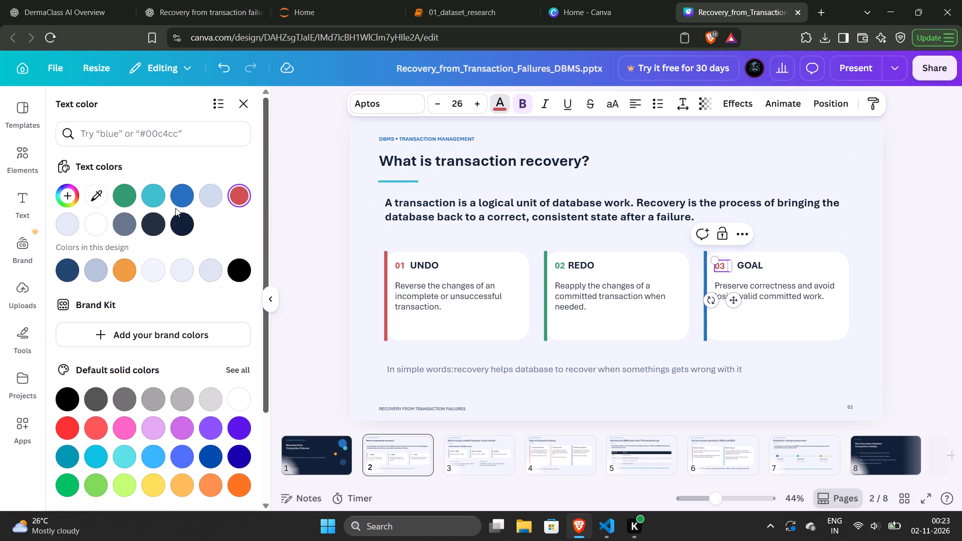
{"action": "left_click", "coordinate": [184, 197]}
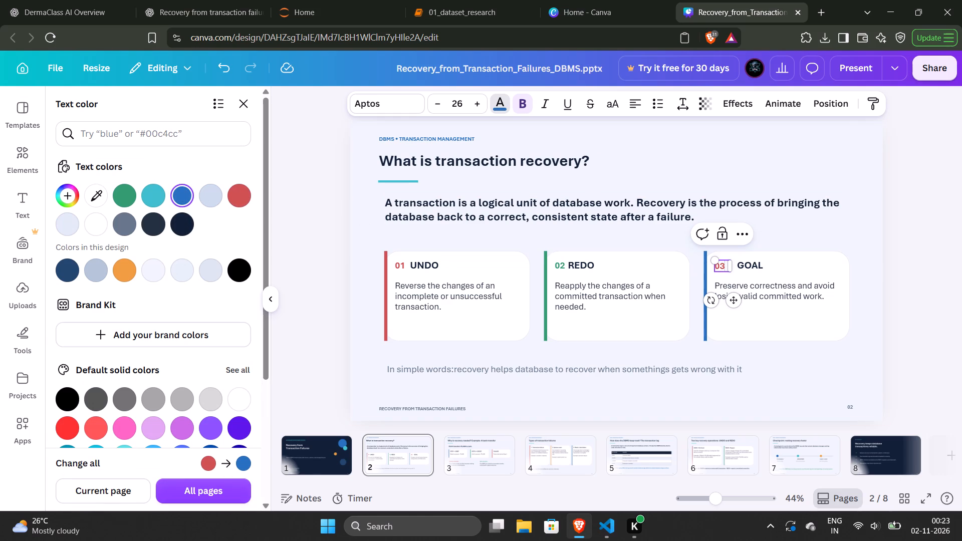
{"action": "double_click", "coordinate": [725, 269]}
{"action": "left_click", "coordinate": [181, 197]}
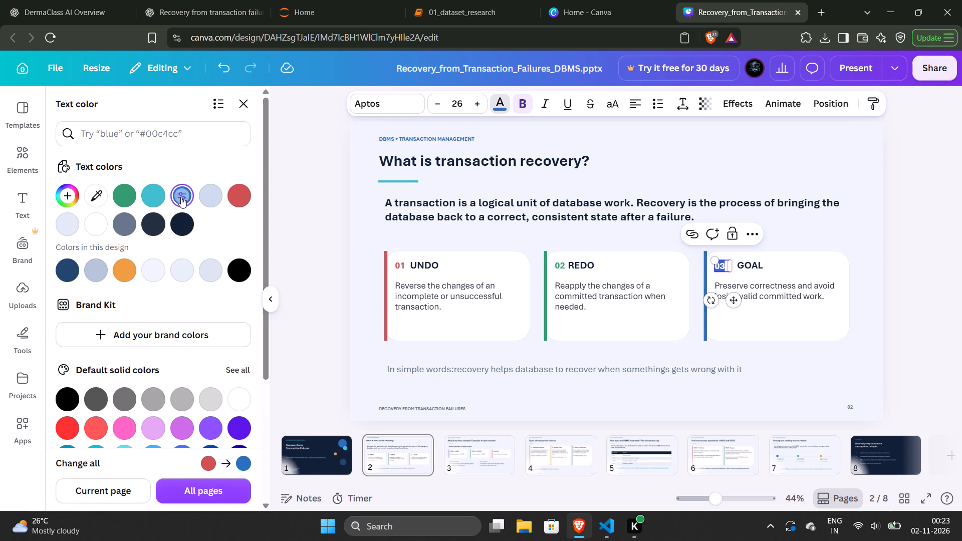
{"action": "left_click", "coordinate": [295, 216]}
{"action": "left_click", "coordinate": [313, 221]}
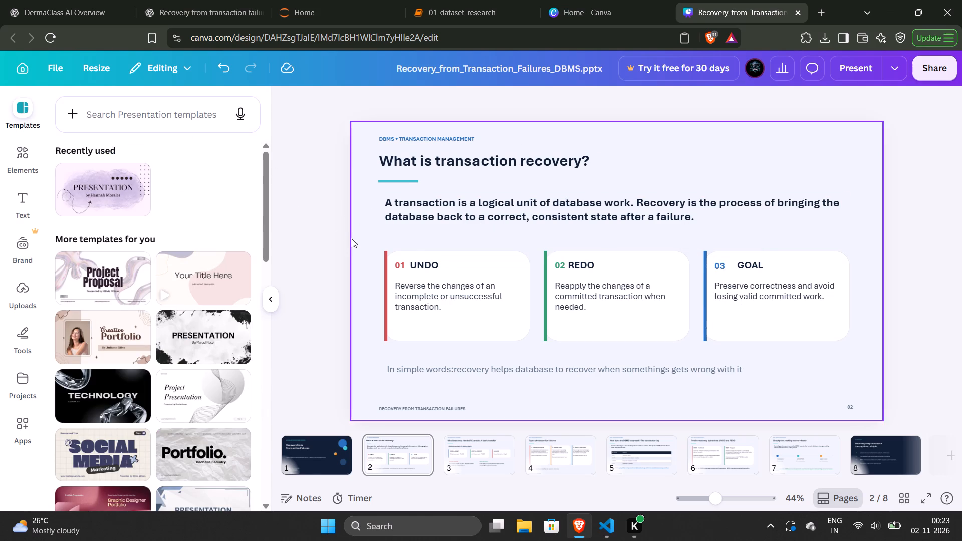
Move the GOAL heading closer to the "03" number, level with the other card headings.
{"action": "left_click", "coordinate": [750, 270]}
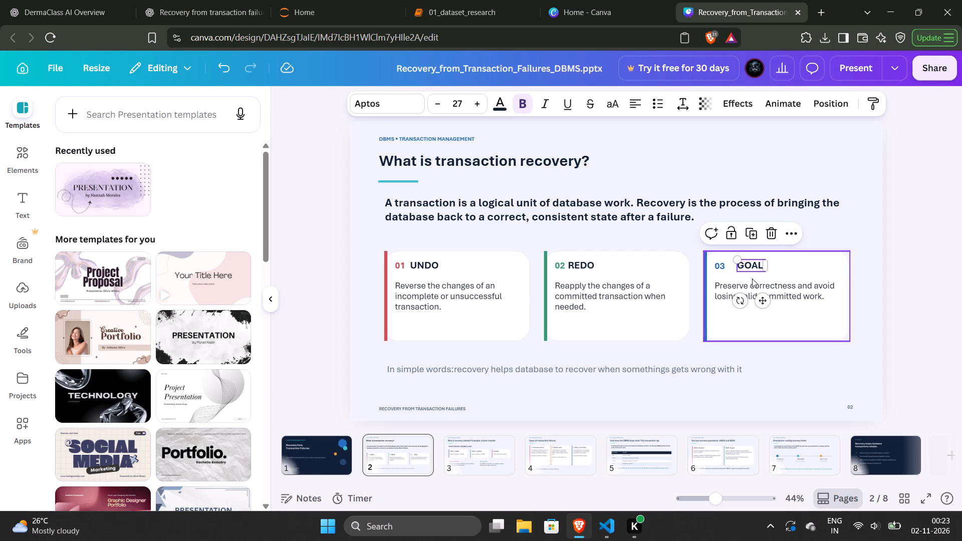
{"action": "left_click_drag", "start_coordinate": [762, 299], "coordinate": [756, 299]}
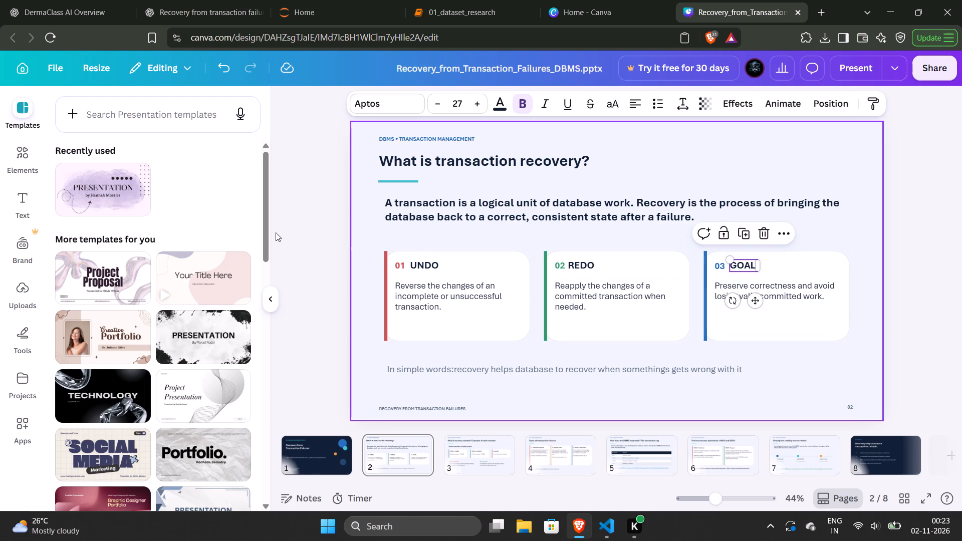
{"action": "left_click", "coordinate": [305, 238]}
Review slides 1 to 4, comparing the numbered cards on slide 2 with the card layouts on slides 3 and 4.
{"action": "scroll", "coordinate": [331, 249], "scroll_direction": "down", "scroll_amount": 1}
{"action": "scroll", "coordinate": [344, 259], "scroll_direction": "up", "scroll_amount": 1}
{"action": "scroll", "coordinate": [344, 259], "scroll_direction": "down", "scroll_amount": 1}
{"action": "scroll", "coordinate": [344, 259], "scroll_direction": "up", "scroll_amount": 1}
{"action": "scroll", "coordinate": [344, 259], "scroll_direction": "down", "scroll_amount": 1}
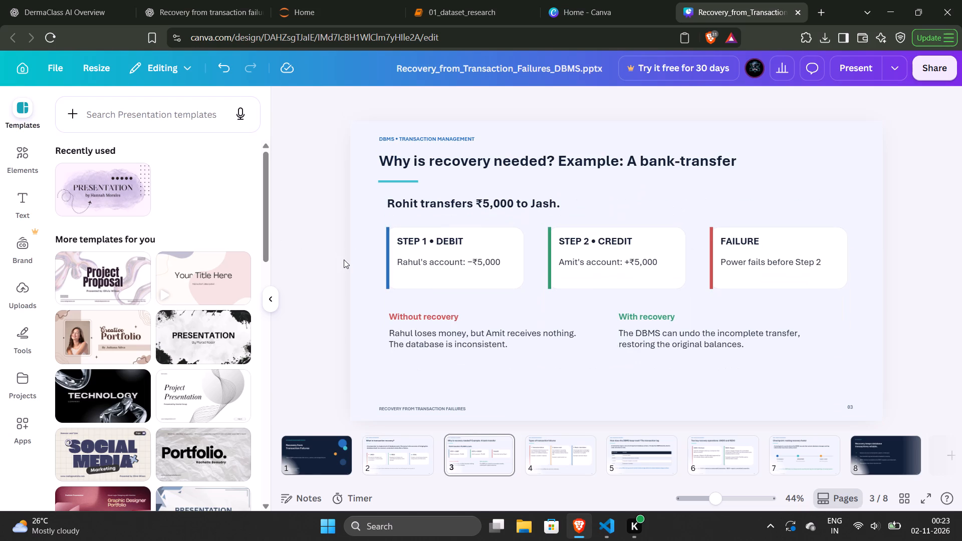
{"action": "scroll", "coordinate": [344, 259], "scroll_direction": "up", "scroll_amount": 2}
{"action": "scroll", "coordinate": [344, 259], "scroll_direction": "down", "scroll_amount": 1}
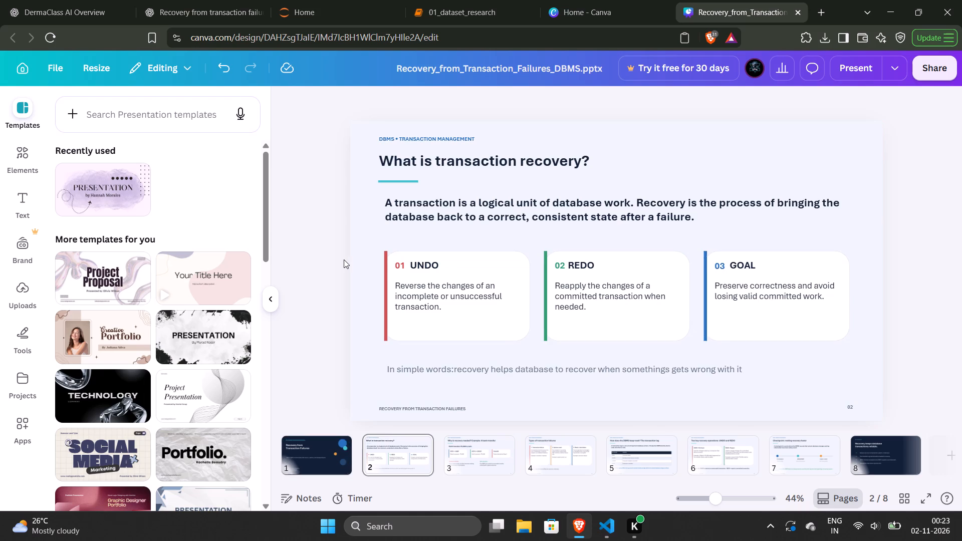
{"action": "scroll", "coordinate": [344, 259], "scroll_direction": "down", "scroll_amount": 1}
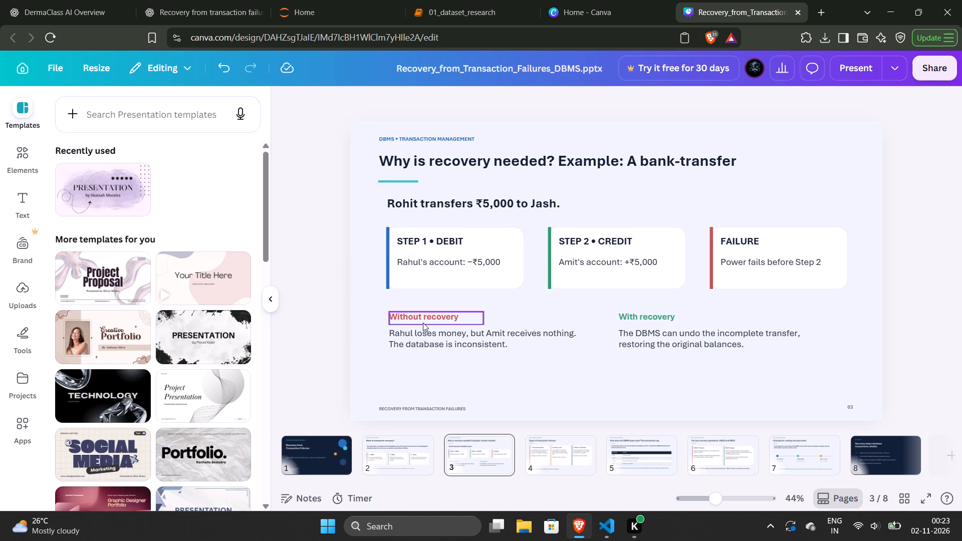
{"action": "scroll", "coordinate": [576, 331], "scroll_direction": "down", "scroll_amount": 1}
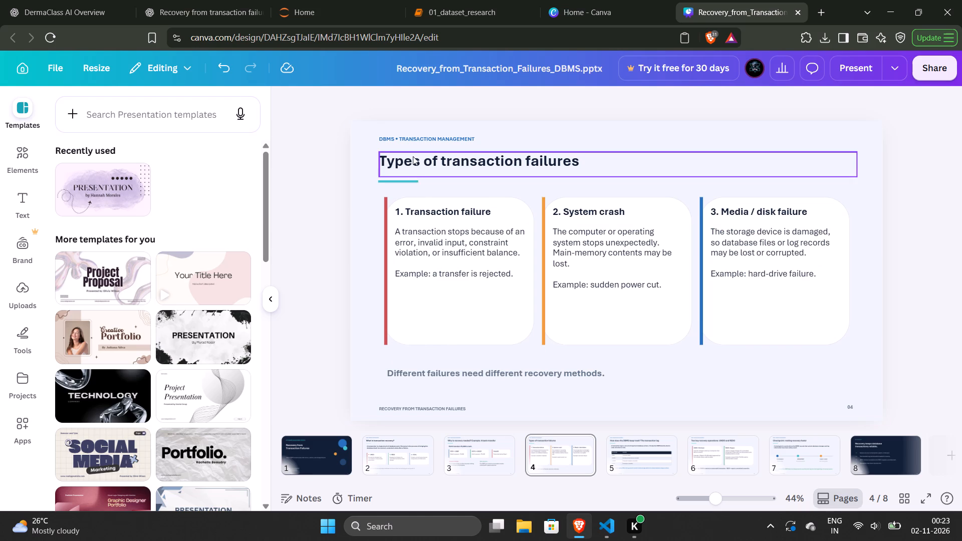
{"action": "left_click", "coordinate": [327, 453]}
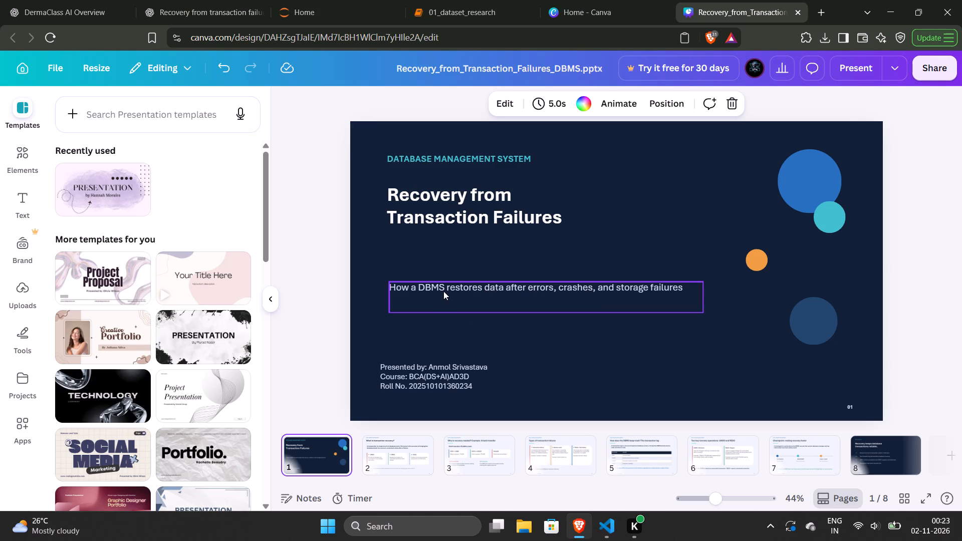
{"action": "scroll", "coordinate": [521, 286], "scroll_direction": "down", "scroll_amount": 1}
{"action": "scroll", "coordinate": [521, 286], "scroll_direction": "up", "scroll_amount": 1}
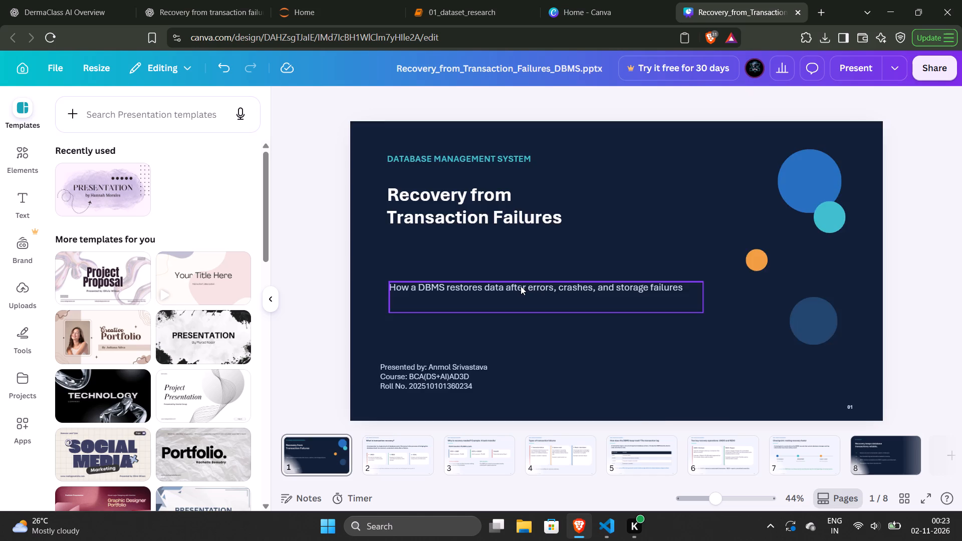
{"action": "scroll", "coordinate": [521, 286], "scroll_direction": "down", "scroll_amount": 3}
{"action": "scroll", "coordinate": [520, 286], "scroll_direction": "up", "scroll_amount": 1}
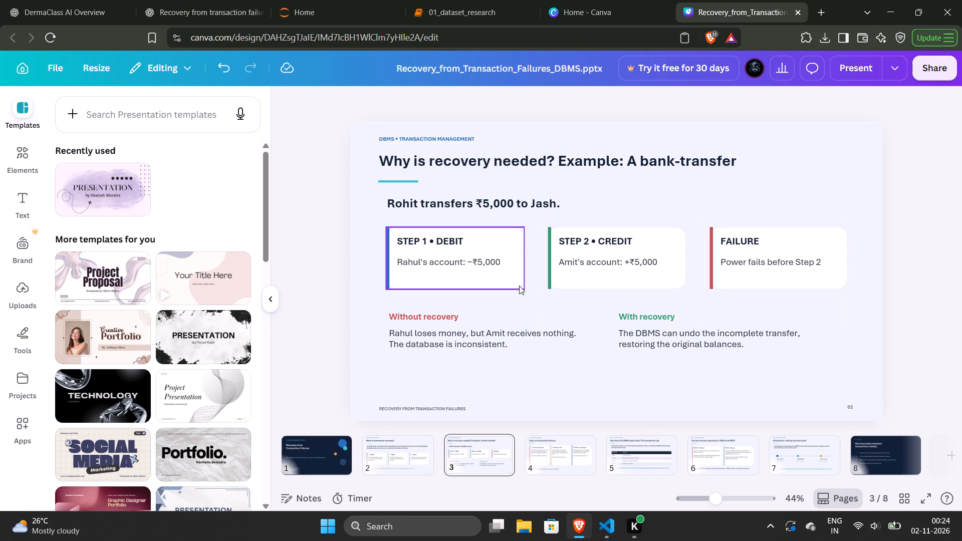
Review slides 3 to 8, checking the cards, log table, UNDO/REDO, checkpoint timeline and takeaways, and return to the title slide.
{"action": "scroll", "coordinate": [517, 286], "scroll_direction": "down", "scroll_amount": 1}
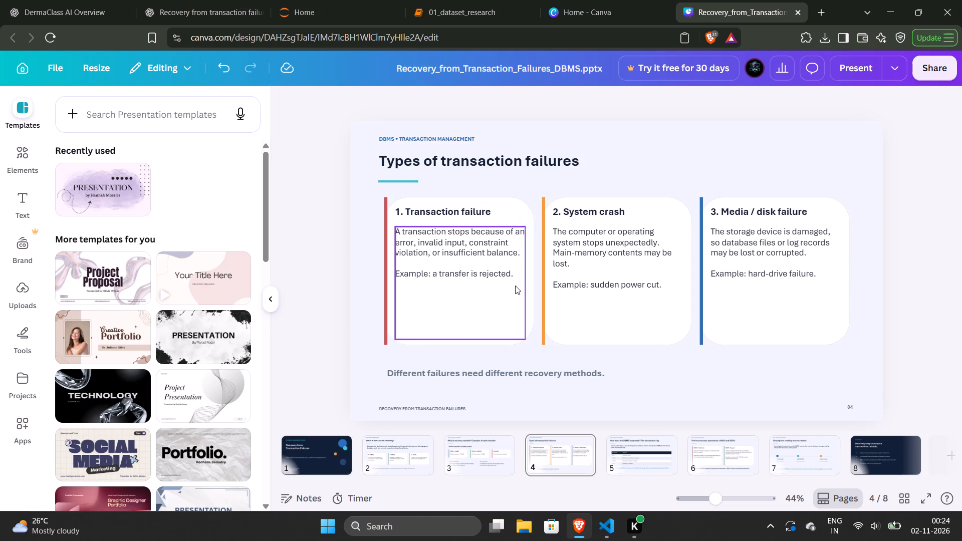
{"action": "scroll", "coordinate": [515, 286], "scroll_direction": "down", "scroll_amount": 1}
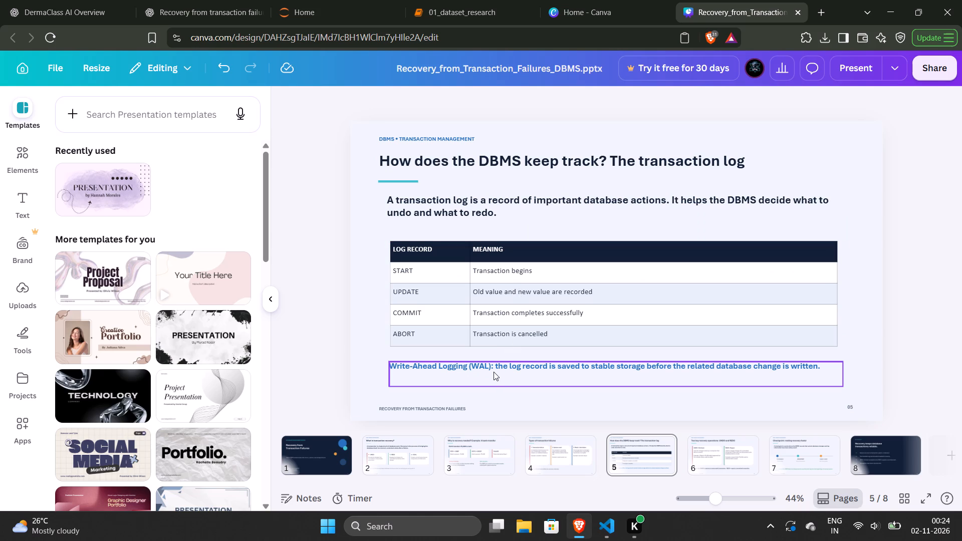
{"action": "scroll", "coordinate": [492, 365], "scroll_direction": "down", "scroll_amount": 1}
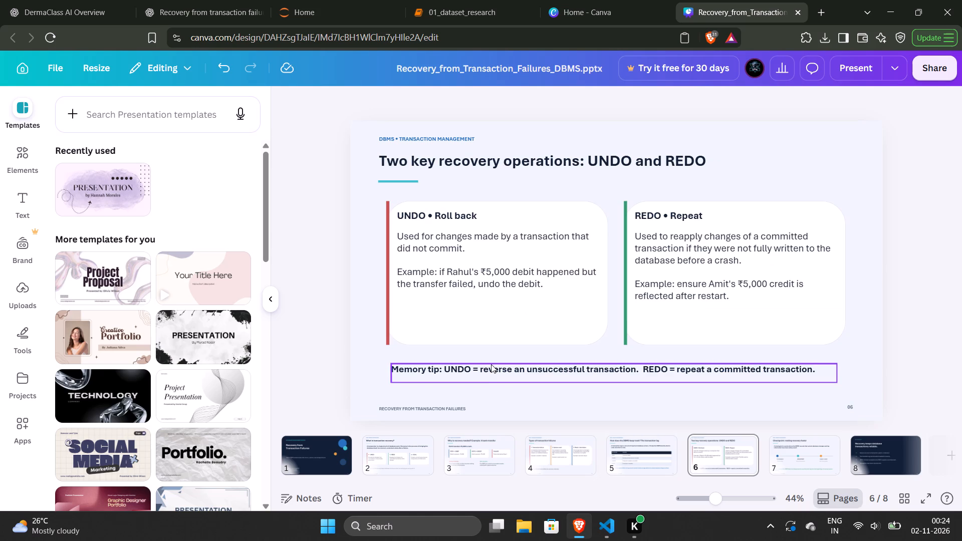
{"action": "scroll", "coordinate": [491, 365], "scroll_direction": "down", "scroll_amount": 1}
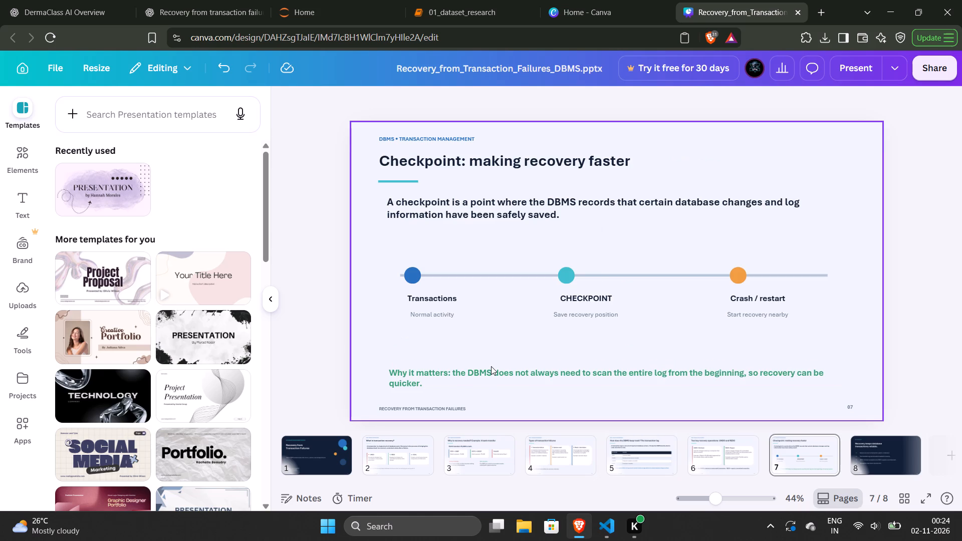
{"action": "scroll", "coordinate": [492, 365], "scroll_direction": "down", "scroll_amount": 2}
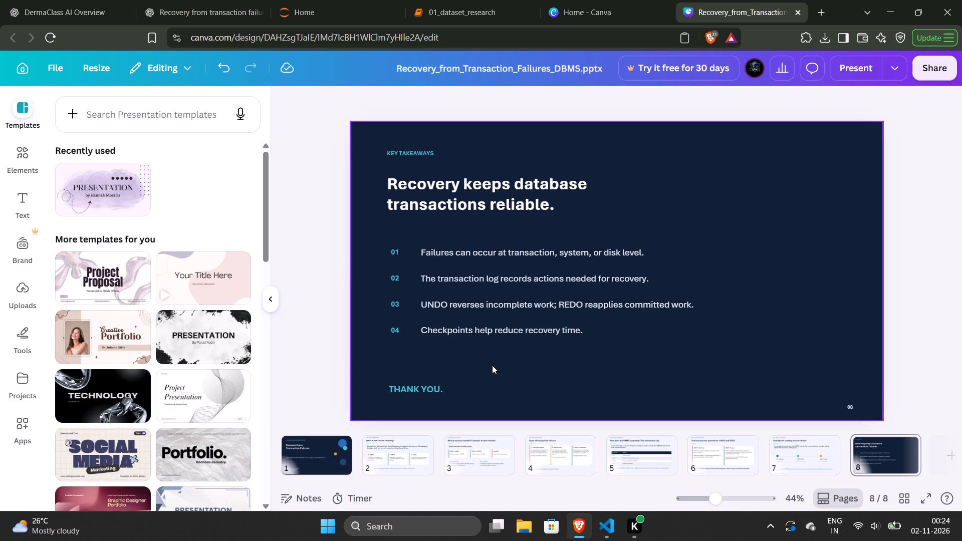
{"action": "scroll", "coordinate": [492, 361], "scroll_direction": "down", "scroll_amount": 1}
{"action": "scroll", "coordinate": [494, 351], "scroll_direction": "up", "scroll_amount": 14}
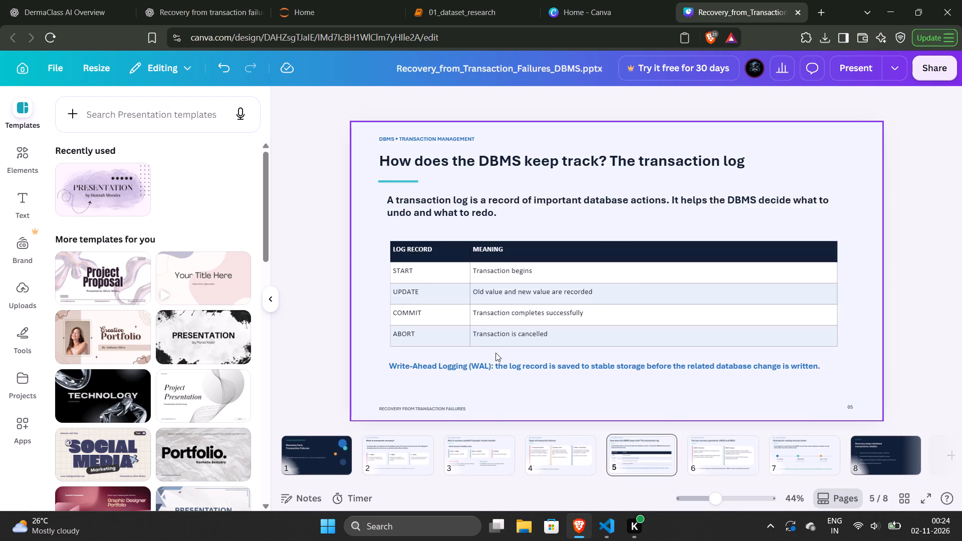
{"action": "scroll", "coordinate": [496, 353], "scroll_direction": "up", "scroll_amount": 19}
{"action": "scroll", "coordinate": [497, 355], "scroll_direction": "up", "scroll_amount": 5}
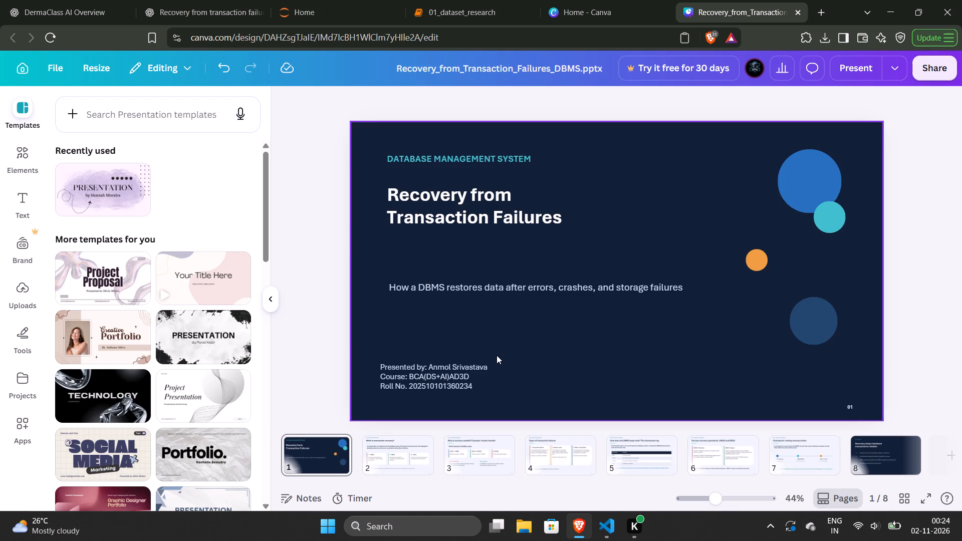
Move the presenter details text block slightly higher on the title slide, keeping its left edge in line.
{"action": "left_click", "coordinate": [459, 382]}
{"action": "left_click_drag", "start_coordinate": [454, 373], "coordinate": [459, 364]}
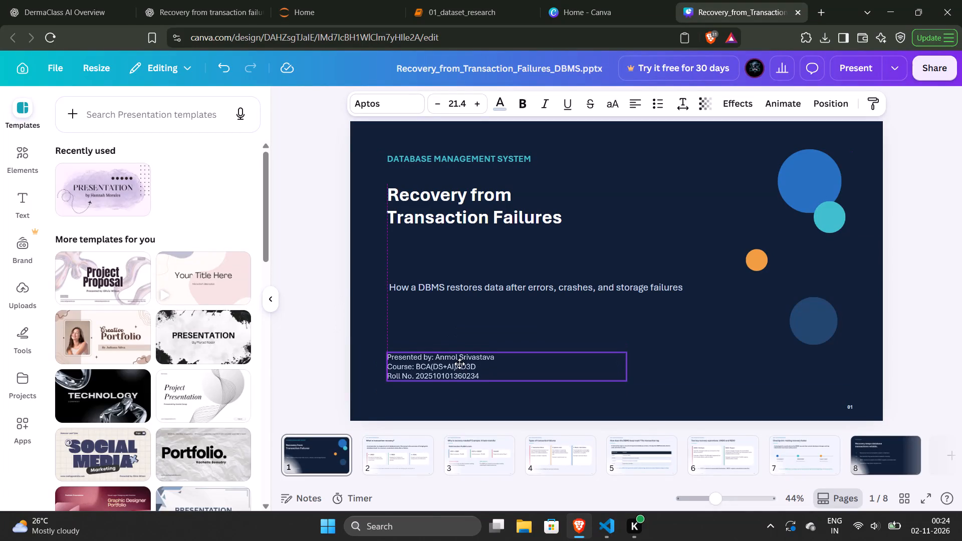
{"action": "left_click_drag", "start_coordinate": [459, 364], "coordinate": [454, 362]}
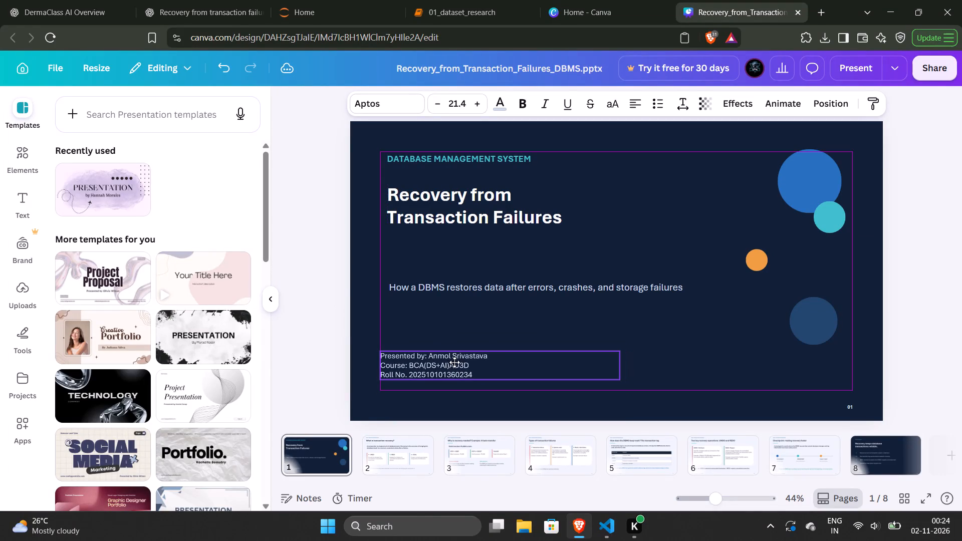
{"action": "left_click_drag", "start_coordinate": [454, 362], "coordinate": [454, 360]}
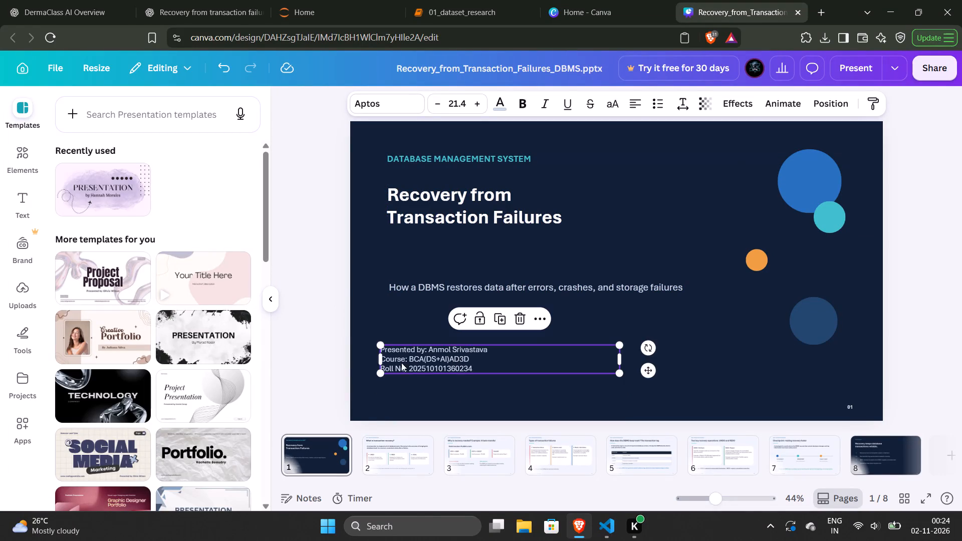
{"action": "left_click", "coordinate": [323, 363]}
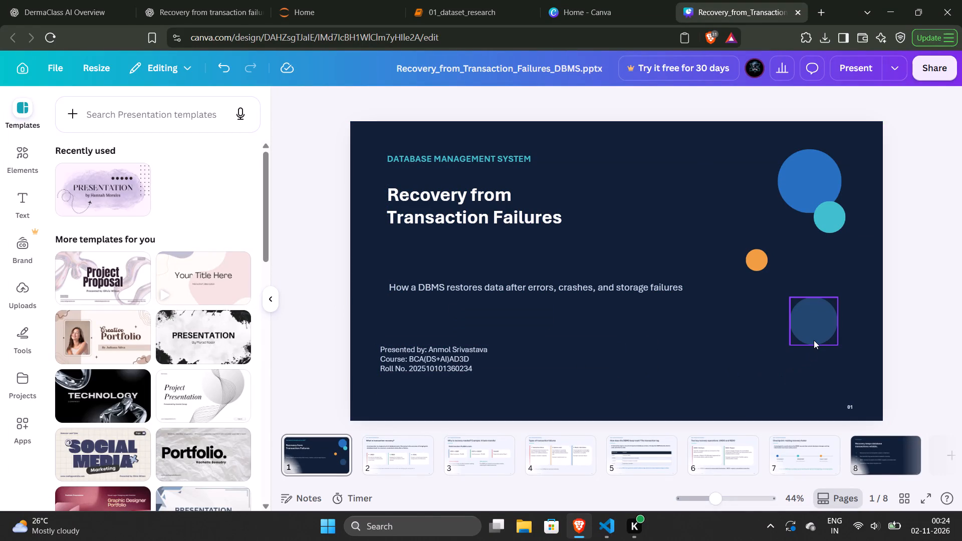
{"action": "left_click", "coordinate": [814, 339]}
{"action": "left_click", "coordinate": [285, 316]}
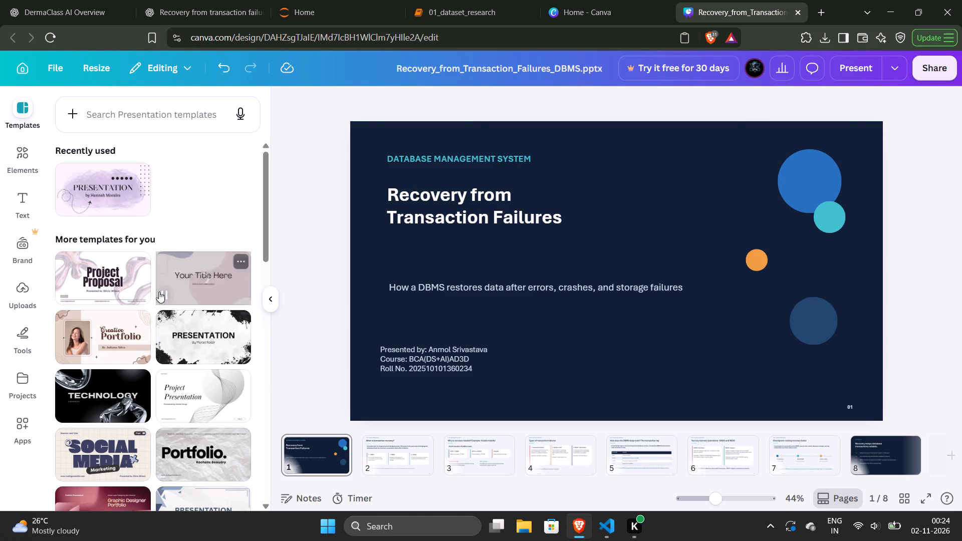
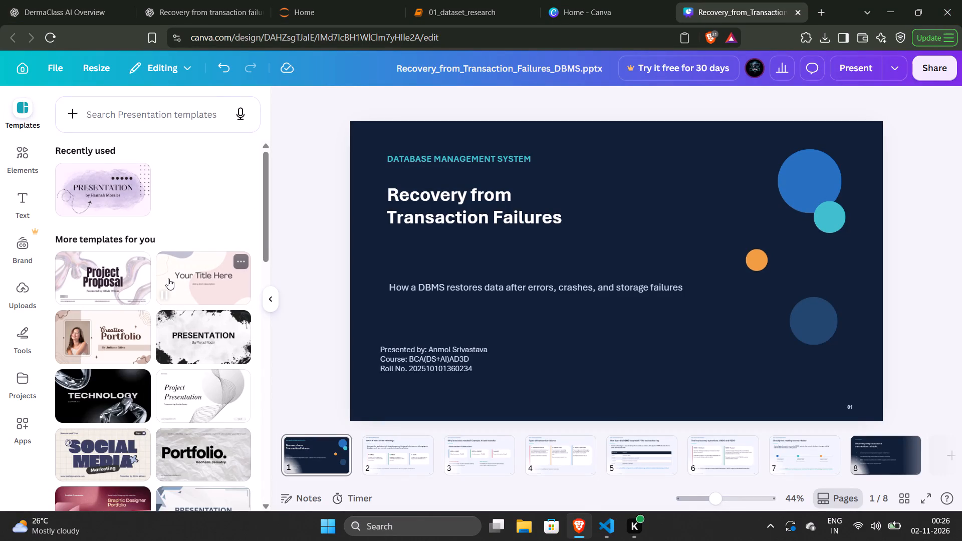
Add the title page of the Simple Presentation in Pink Lilac Pastel Blobs template as a new page.
{"action": "left_click", "coordinate": [223, 270]}
{"action": "left_click", "coordinate": [123, 272]}
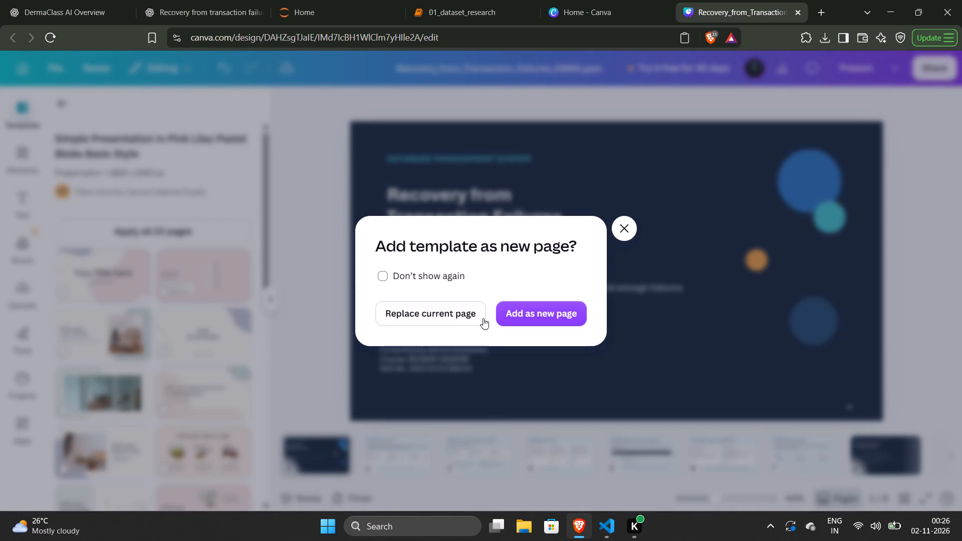
{"action": "left_click", "coordinate": [518, 311]}
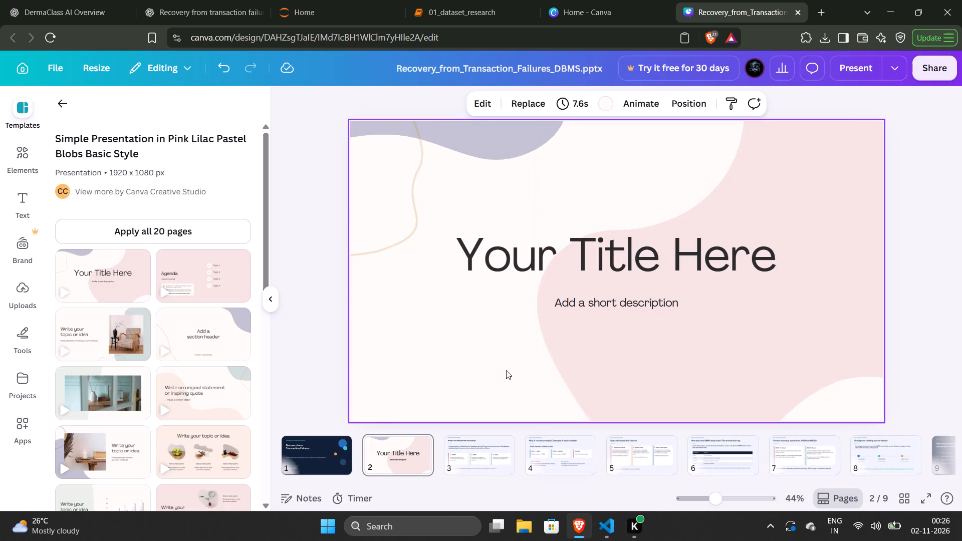
Transfer the pink blob, lilac blob and curved line from the added template page onto title slide 1.
{"action": "left_click", "coordinate": [807, 210]}
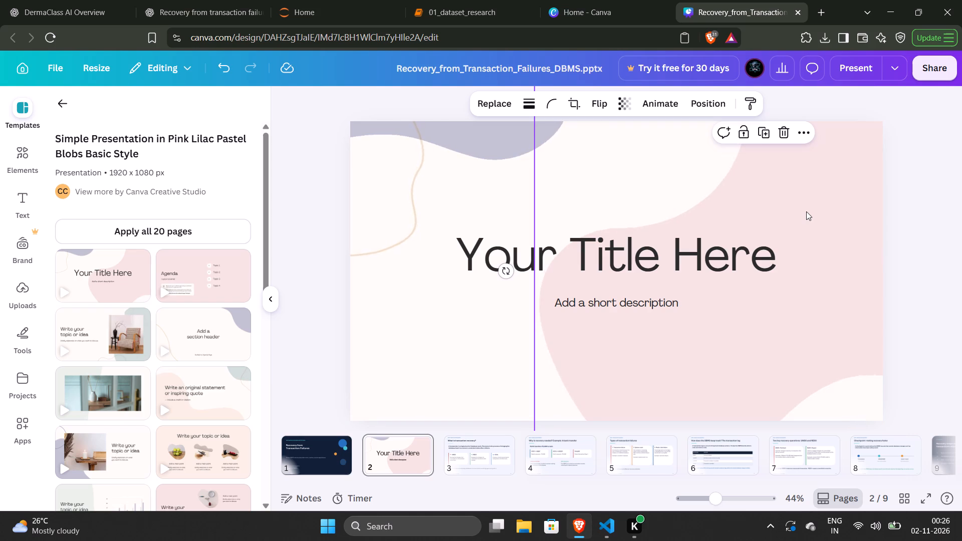
{"action": "left_click_drag", "start_coordinate": [807, 203], "coordinate": [391, 412]}
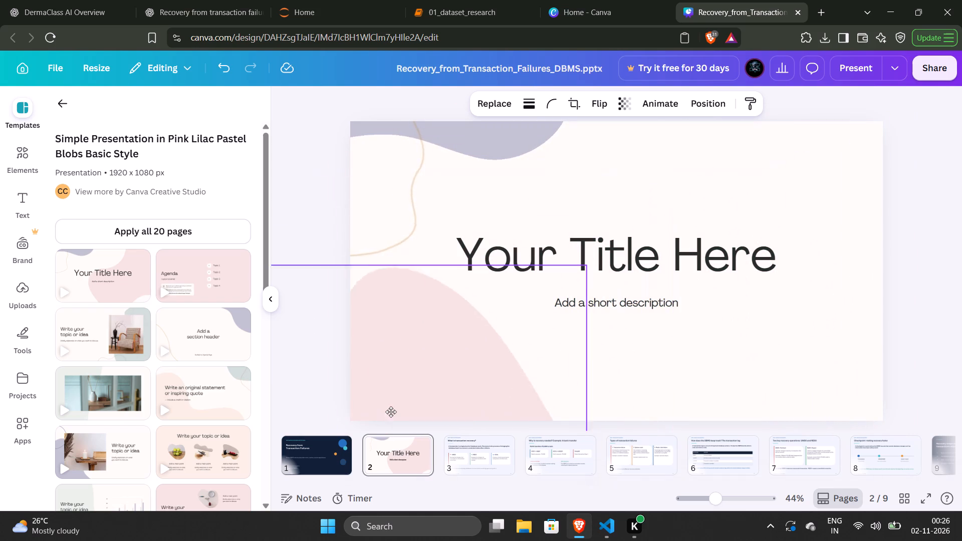
{"action": "left_click_drag", "start_coordinate": [391, 412], "coordinate": [324, 455]}
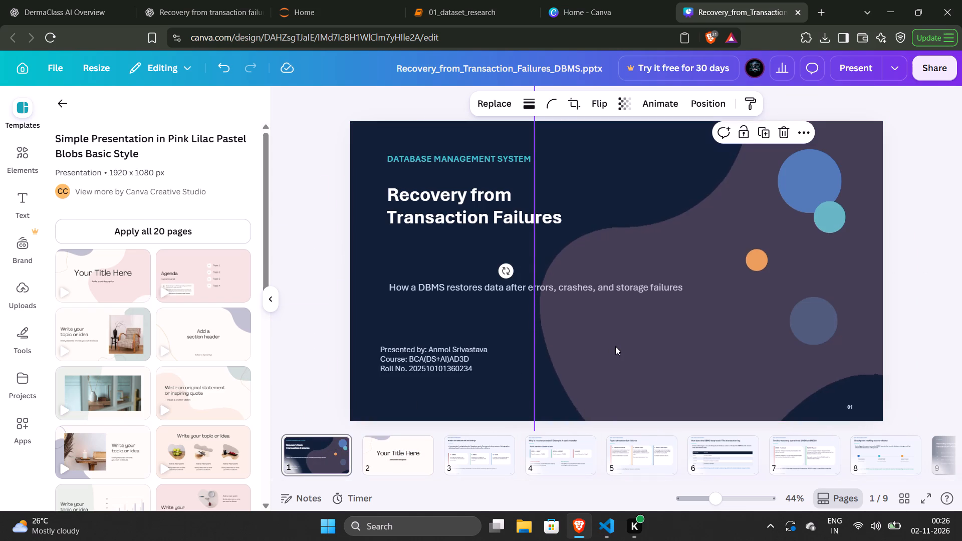
{"action": "left_click", "coordinate": [405, 448]}
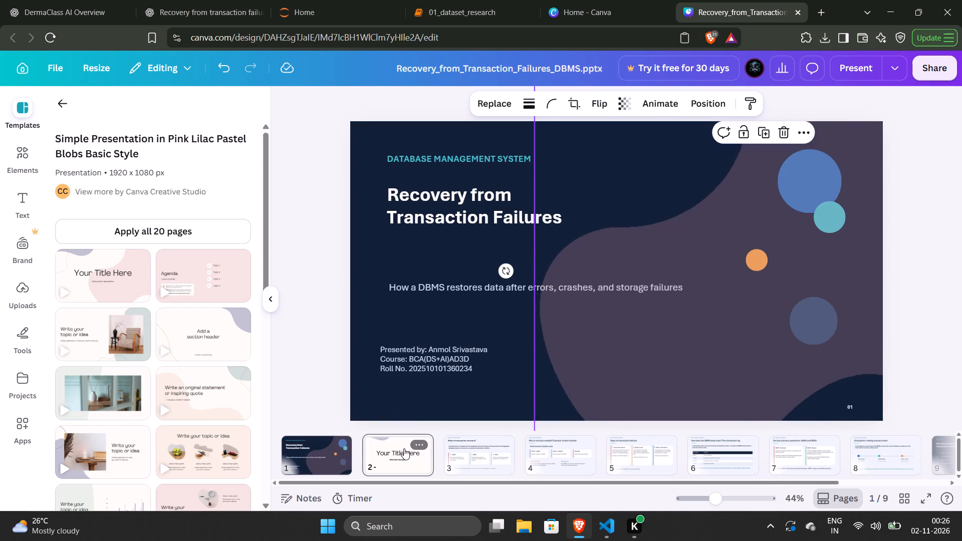
{"action": "left_click_drag", "start_coordinate": [479, 132], "coordinate": [281, 446]}
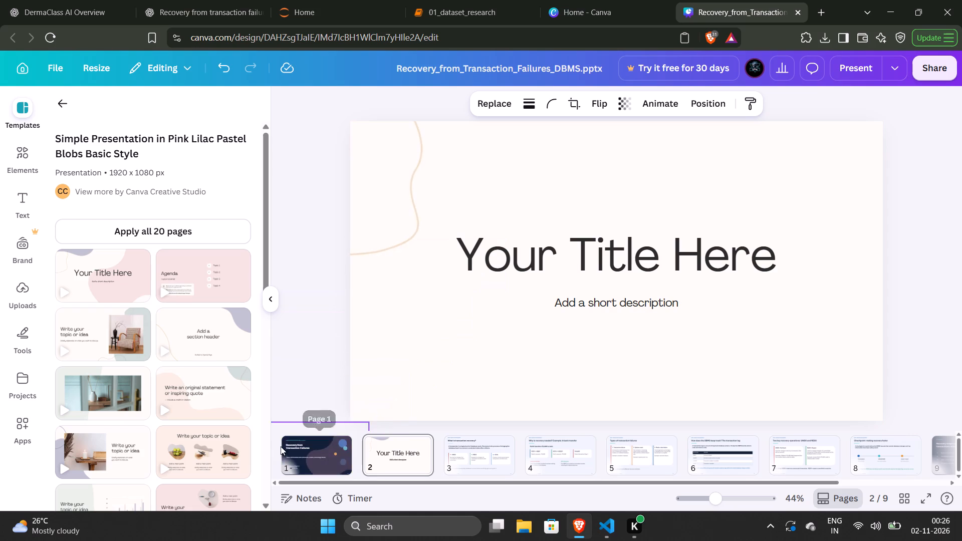
{"action": "left_click_drag", "start_coordinate": [281, 446], "coordinate": [295, 452]}
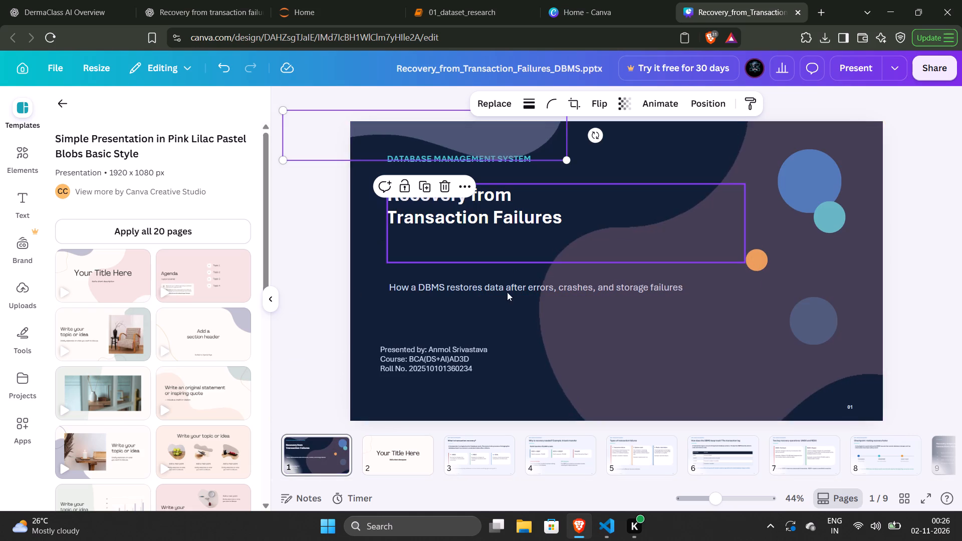
{"action": "left_click", "coordinate": [394, 458]}
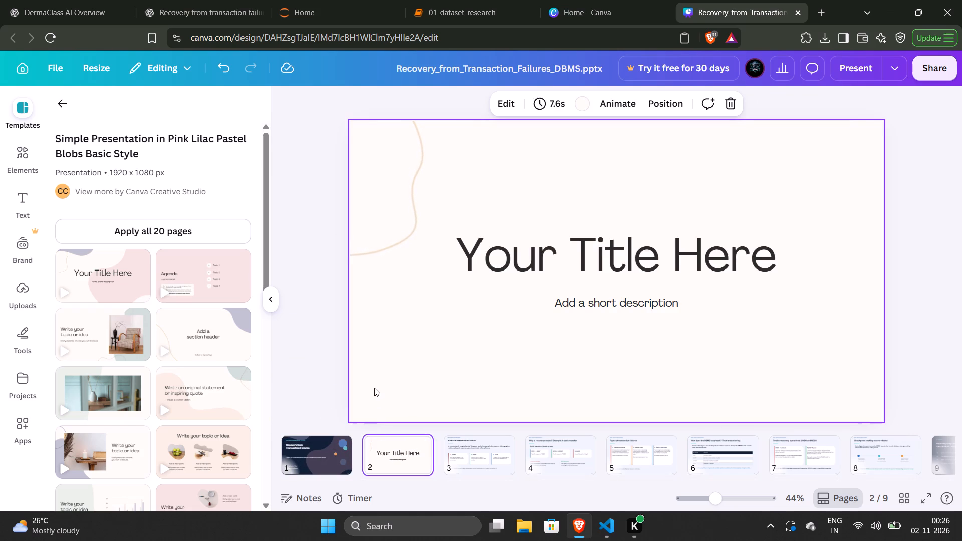
{"action": "left_click_drag", "start_coordinate": [381, 218], "coordinate": [335, 471]}
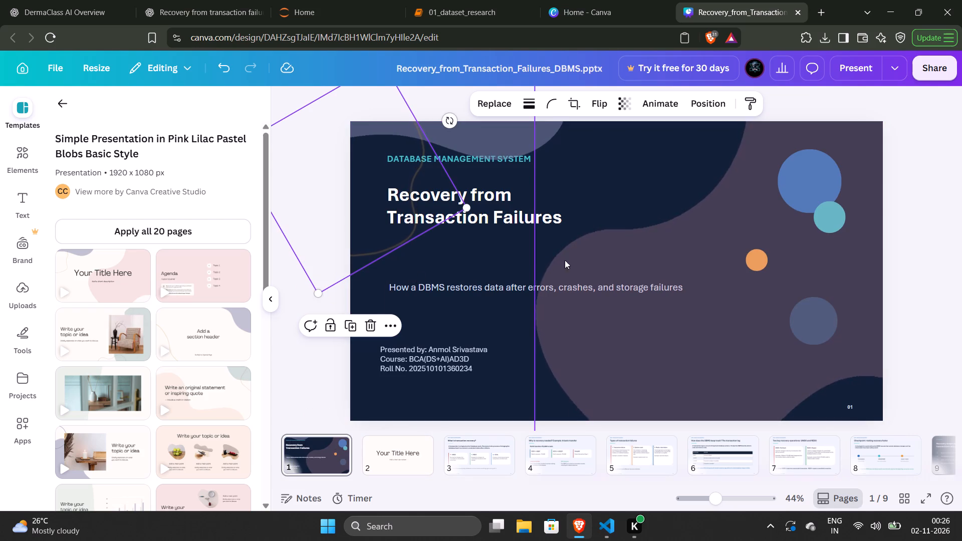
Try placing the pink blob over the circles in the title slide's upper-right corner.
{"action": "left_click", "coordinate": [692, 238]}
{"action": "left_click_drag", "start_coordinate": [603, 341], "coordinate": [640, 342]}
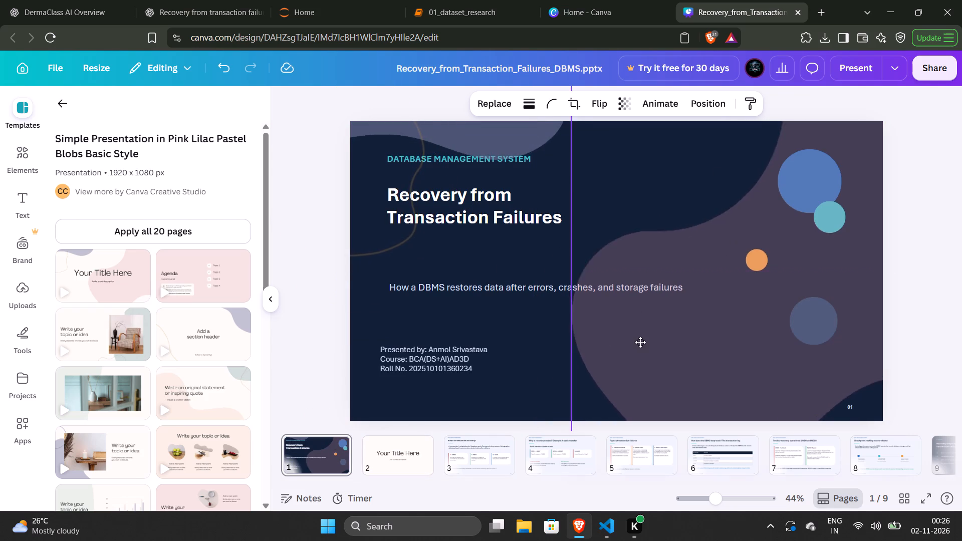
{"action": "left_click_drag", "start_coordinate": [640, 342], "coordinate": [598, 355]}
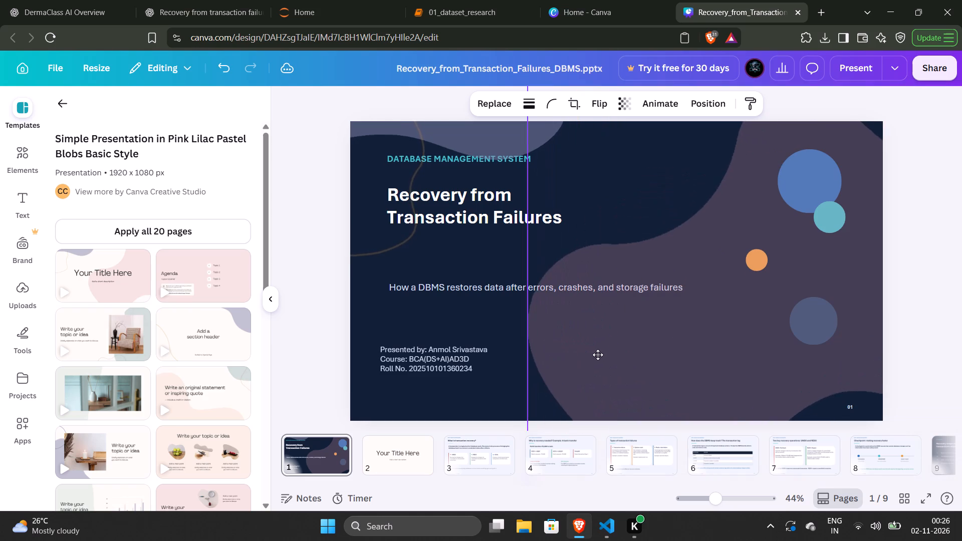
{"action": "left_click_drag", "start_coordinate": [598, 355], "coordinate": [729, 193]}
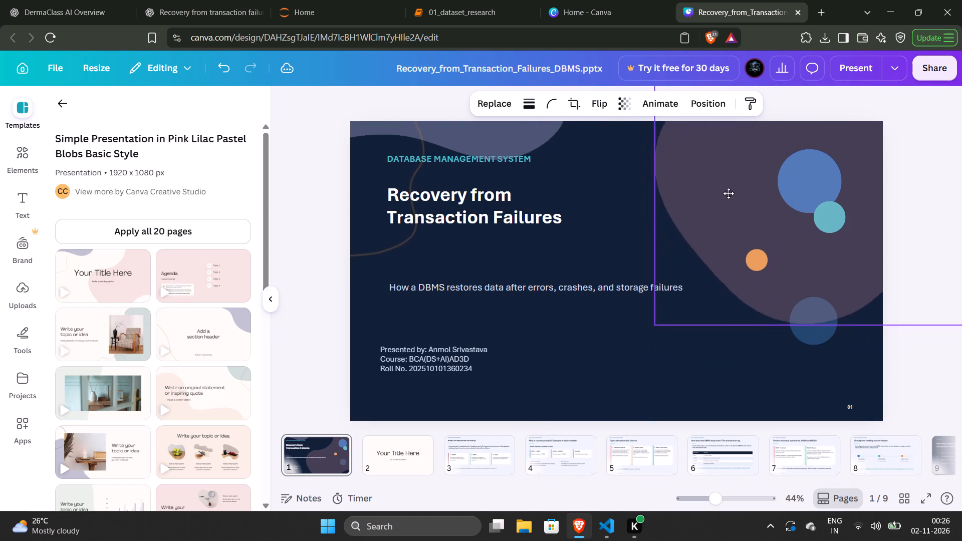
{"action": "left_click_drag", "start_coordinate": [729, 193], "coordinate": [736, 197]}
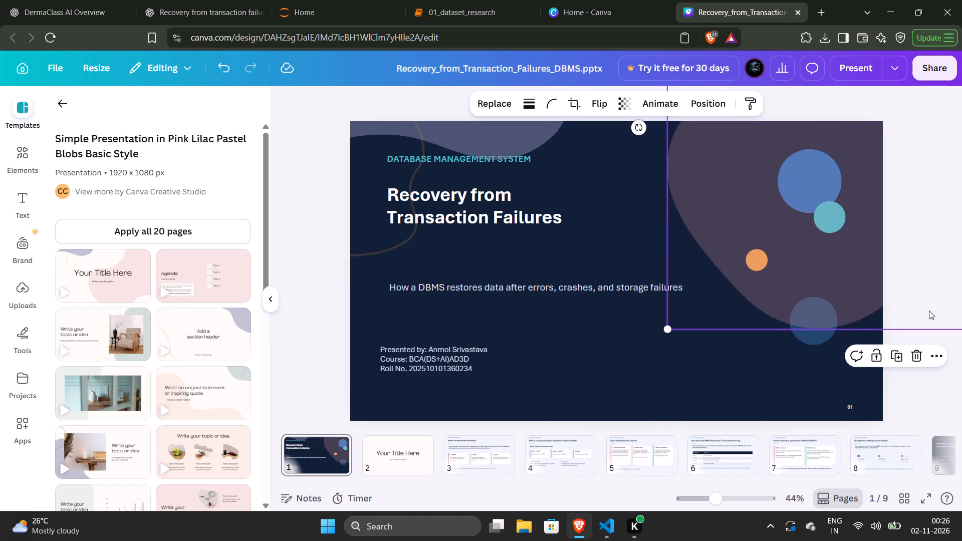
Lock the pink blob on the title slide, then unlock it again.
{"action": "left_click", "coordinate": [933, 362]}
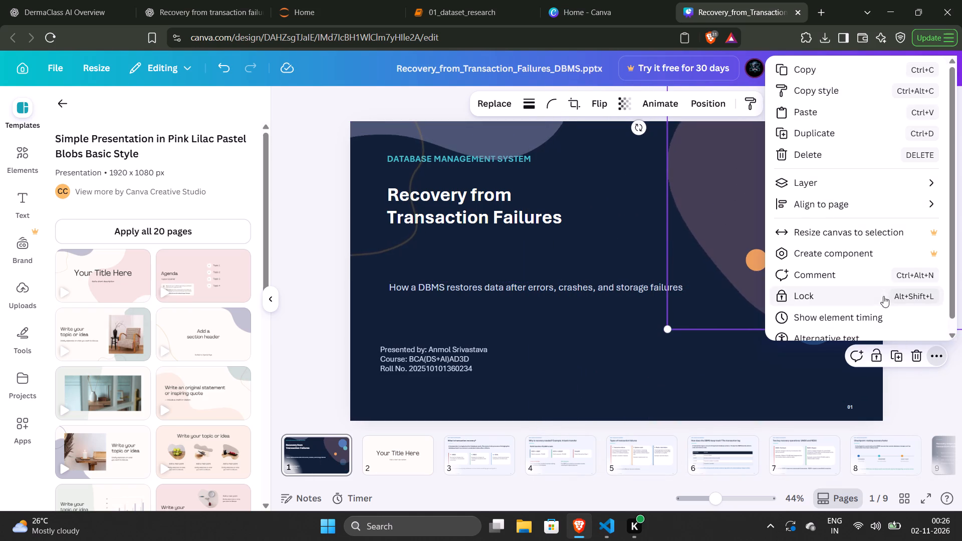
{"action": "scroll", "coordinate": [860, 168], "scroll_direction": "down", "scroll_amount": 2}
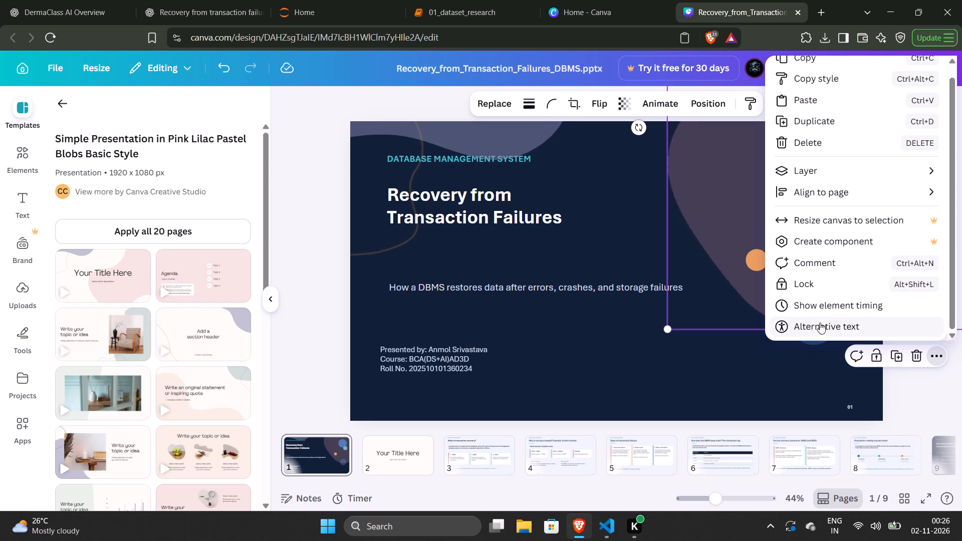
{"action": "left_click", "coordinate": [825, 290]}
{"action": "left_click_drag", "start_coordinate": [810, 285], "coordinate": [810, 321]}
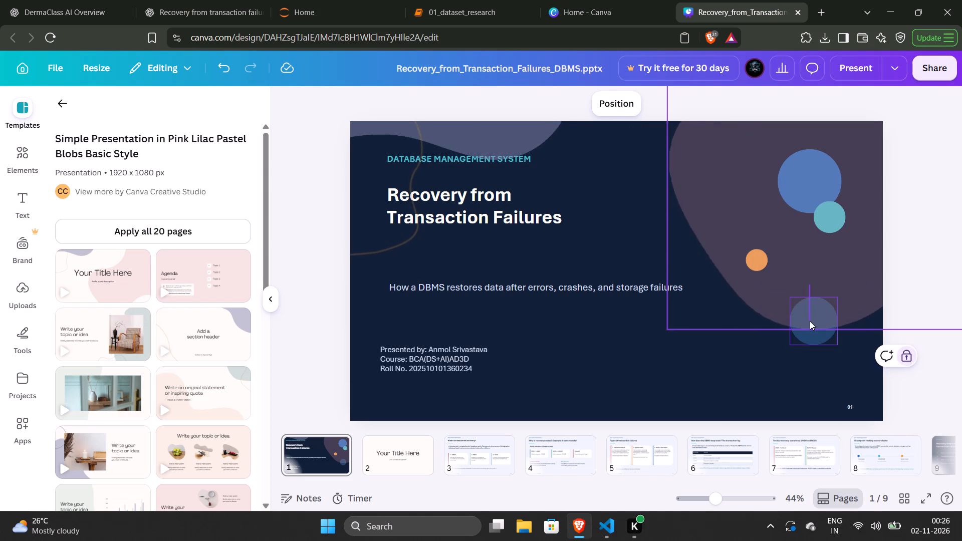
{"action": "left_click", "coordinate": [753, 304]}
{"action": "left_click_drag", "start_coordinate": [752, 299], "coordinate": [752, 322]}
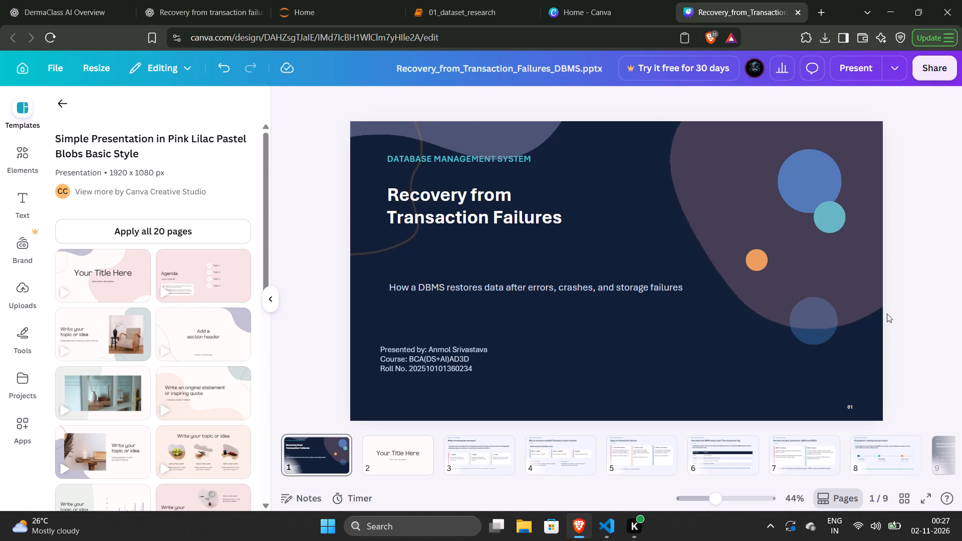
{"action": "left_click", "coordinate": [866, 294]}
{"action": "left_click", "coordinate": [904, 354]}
Try the pink blob at several spots on the title slide and settle it in the slide's lower-right corner.
{"action": "left_click_drag", "start_coordinate": [883, 291], "coordinate": [879, 318]}
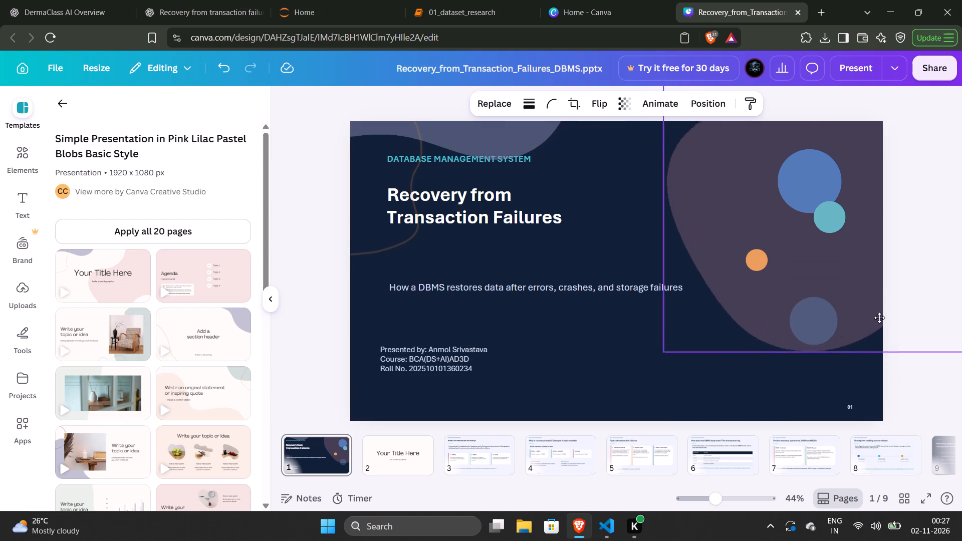
{"action": "left_click_drag", "start_coordinate": [879, 318], "coordinate": [645, 412]}
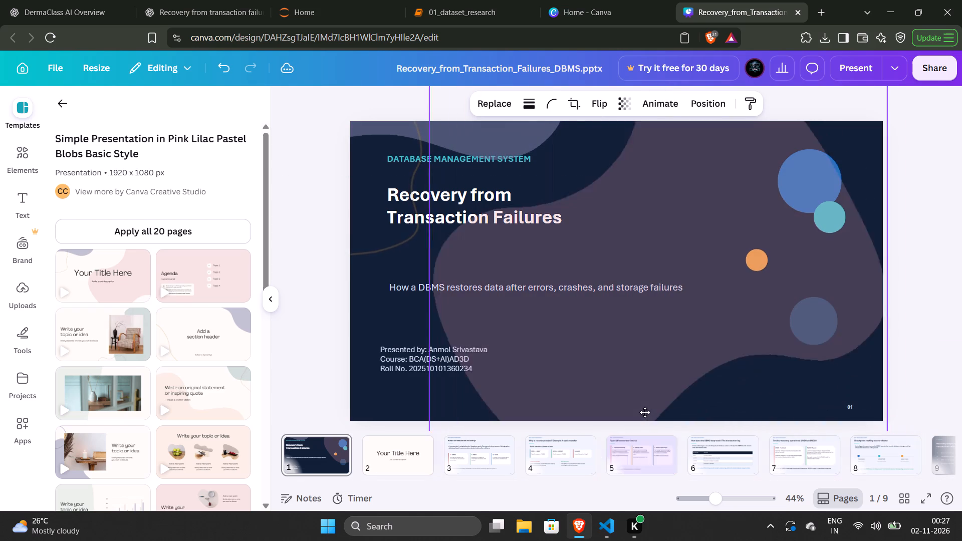
{"action": "left_click_drag", "start_coordinate": [645, 412], "coordinate": [362, 527]}
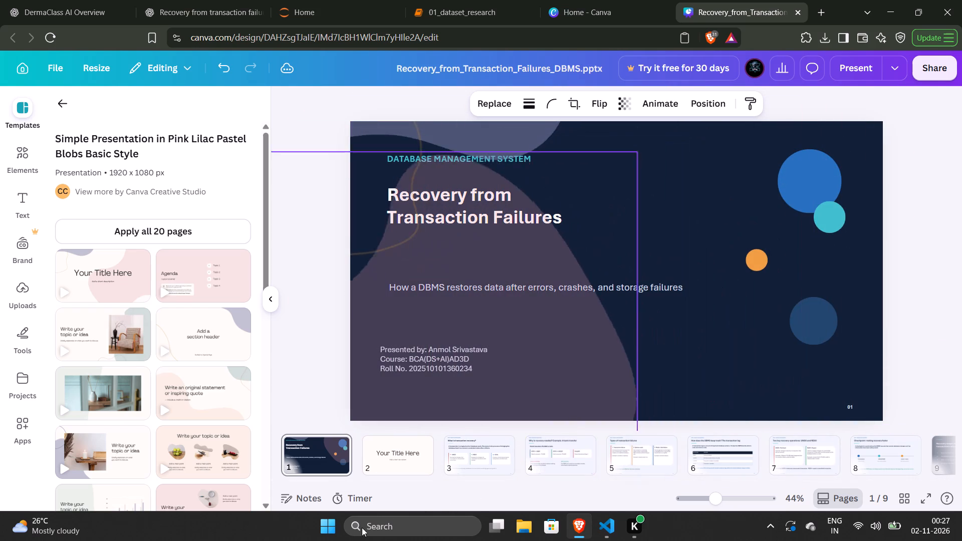
{"action": "left_click_drag", "start_coordinate": [362, 527], "coordinate": [651, 505]}
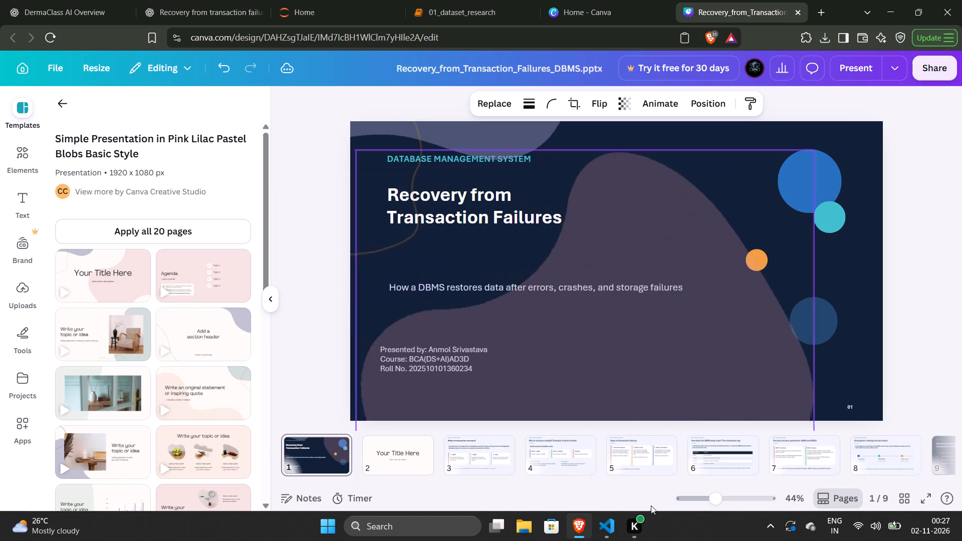
{"action": "left_click_drag", "start_coordinate": [651, 505], "coordinate": [882, 426]}
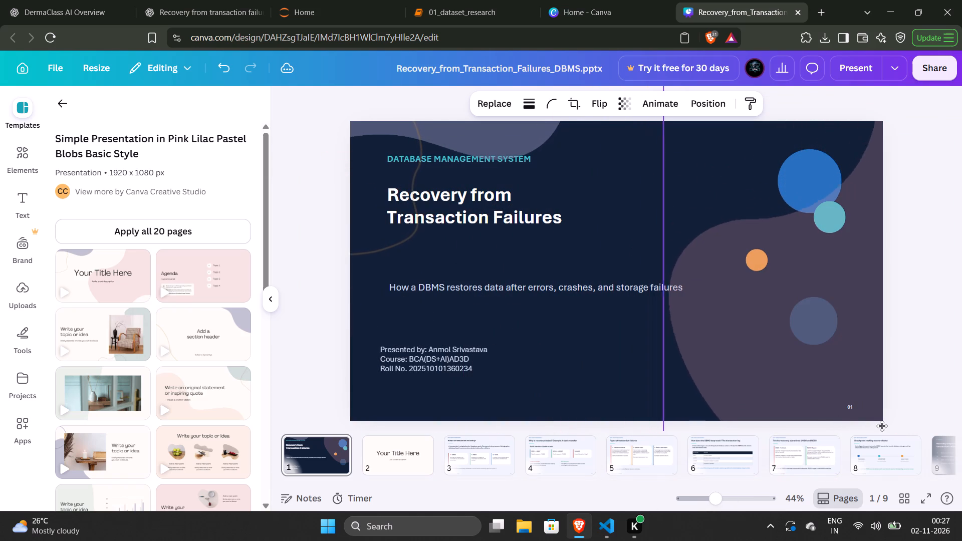
{"action": "left_click_drag", "start_coordinate": [882, 426], "coordinate": [611, 431]}
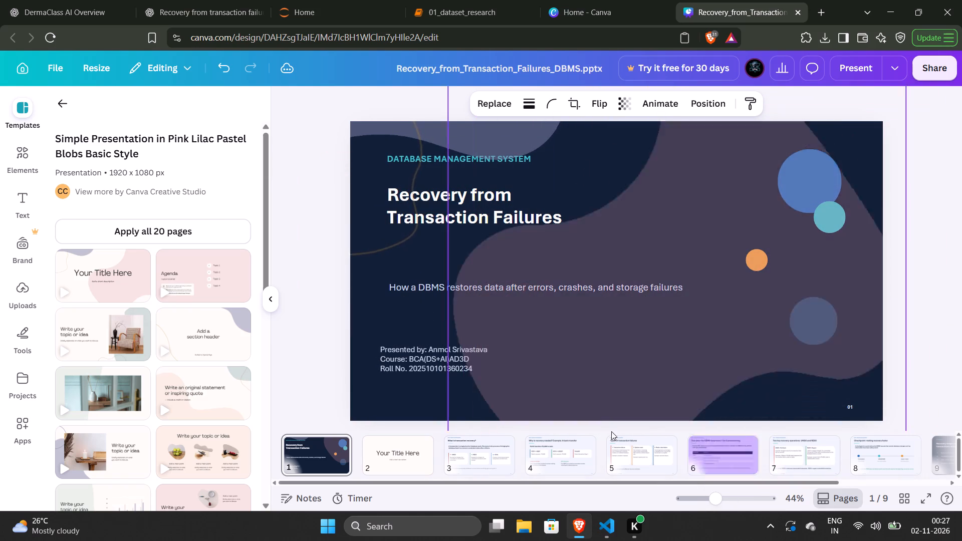
{"action": "left_click_drag", "start_coordinate": [611, 431], "coordinate": [382, 528]}
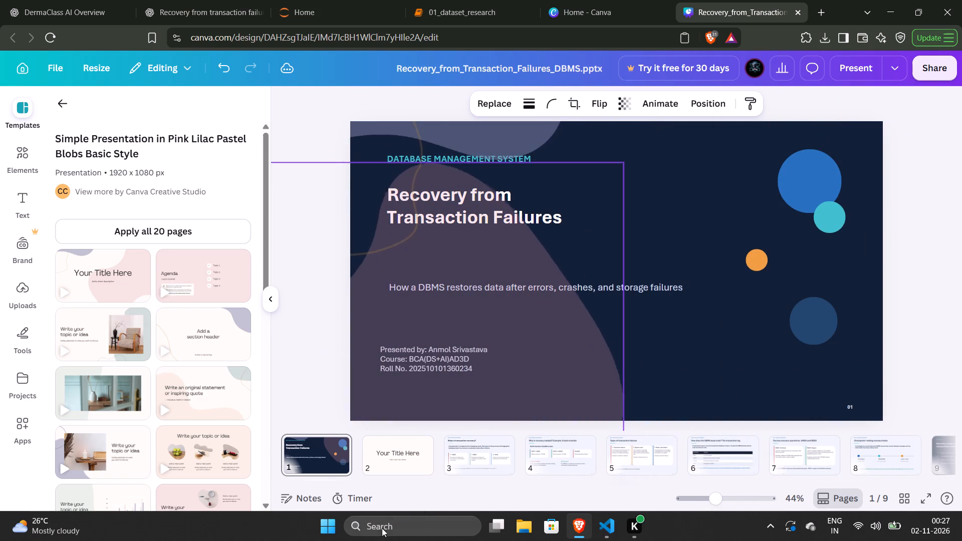
{"action": "left_click_drag", "start_coordinate": [367, 287], "coordinate": [660, 362]}
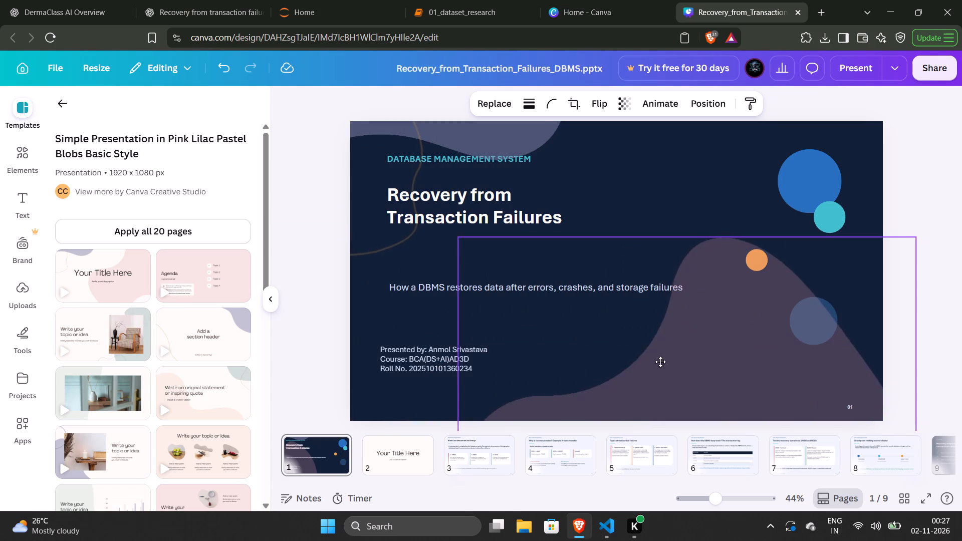
{"action": "left_click_drag", "start_coordinate": [660, 362], "coordinate": [777, 223]}
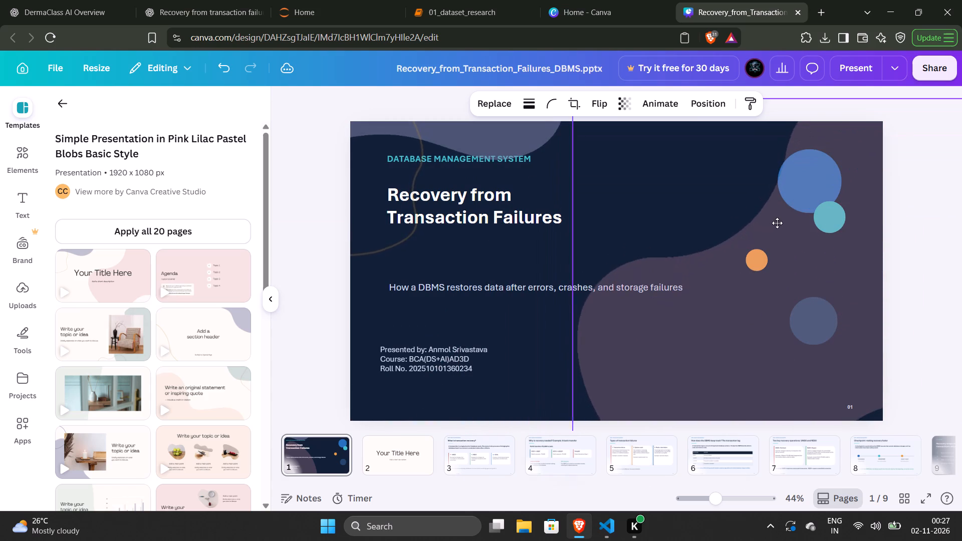
{"action": "left_click_drag", "start_coordinate": [777, 223], "coordinate": [793, 226]}
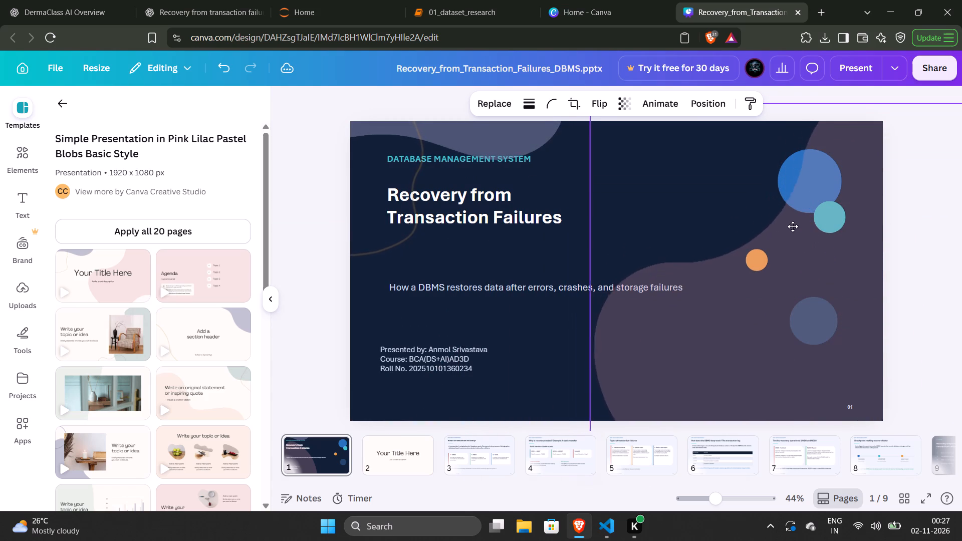
{"action": "left_click_drag", "start_coordinate": [793, 226], "coordinate": [820, 233]}
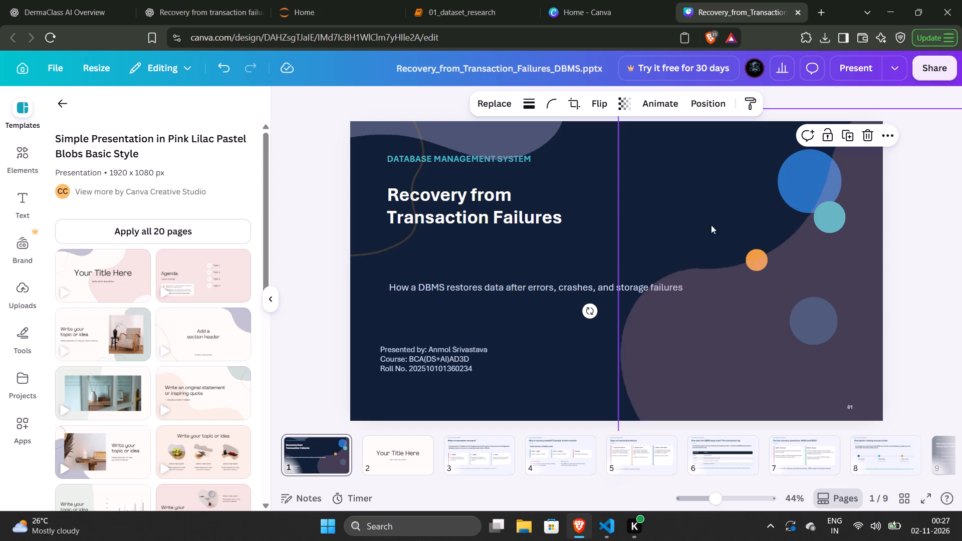
Shift the lilac blob a little further right along the title slide's top edge.
{"action": "left_click_drag", "start_coordinate": [503, 142], "coordinate": [532, 156]}
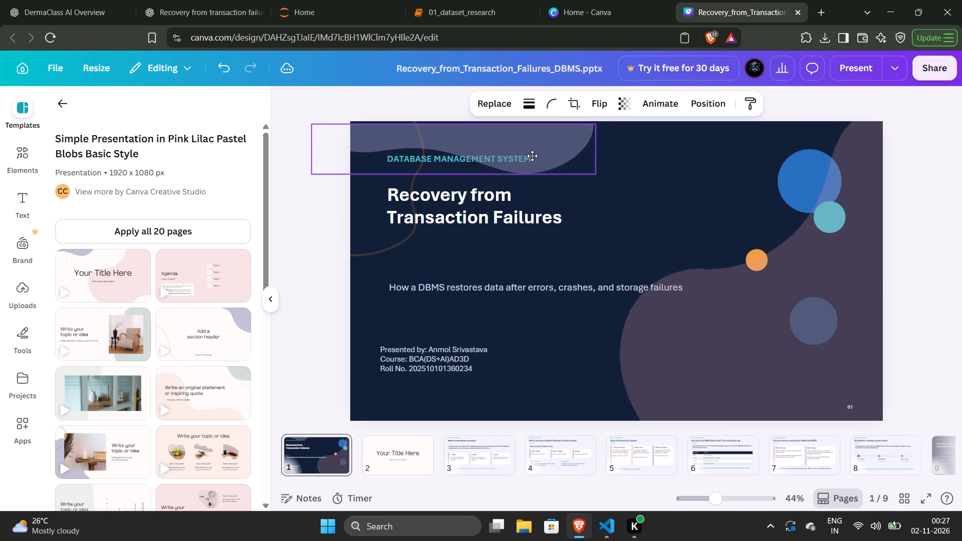
{"action": "left_click_drag", "start_coordinate": [532, 156], "coordinate": [538, 144]}
{"action": "left_click", "coordinate": [297, 217]}
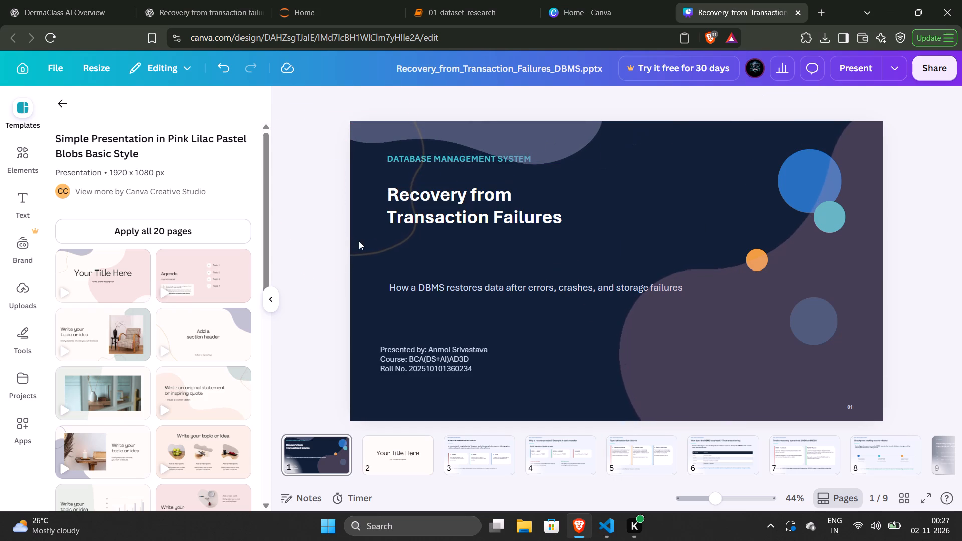
Try the thin curved outline shape at several spots on the title slide, ending around the upper-right circles, and delete it.
{"action": "left_click_drag", "start_coordinate": [363, 242], "coordinate": [343, 419]}
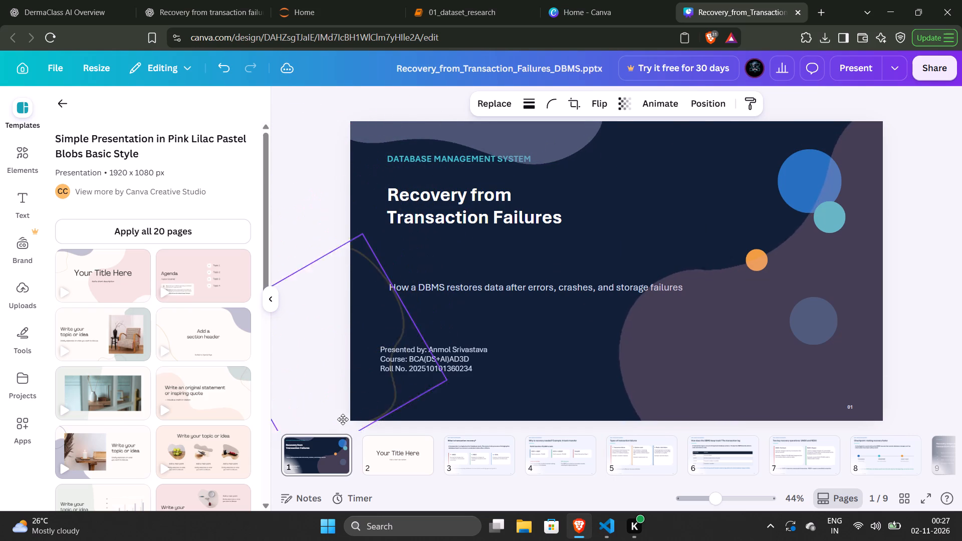
{"action": "left_click_drag", "start_coordinate": [343, 419], "coordinate": [433, 397]}
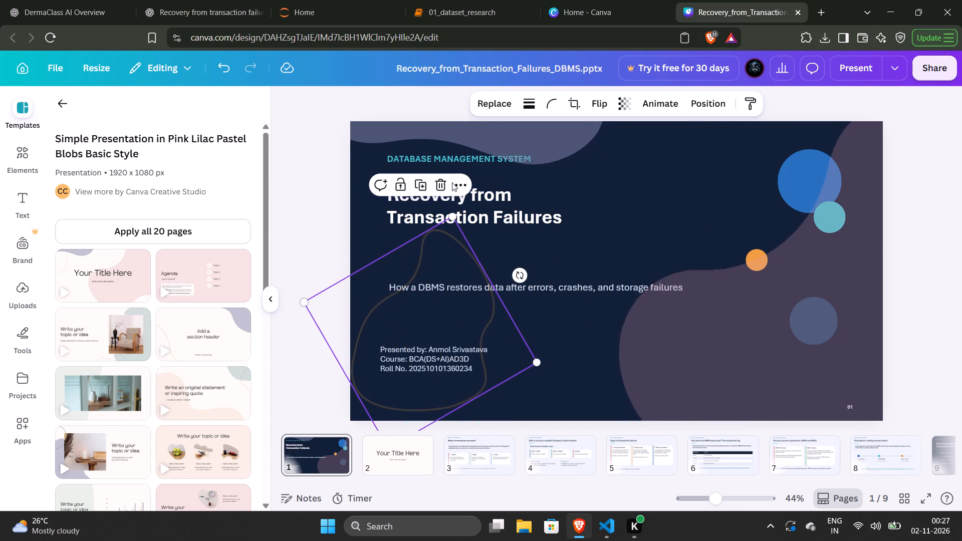
{"action": "left_click_drag", "start_coordinate": [421, 310], "coordinate": [691, 221]}
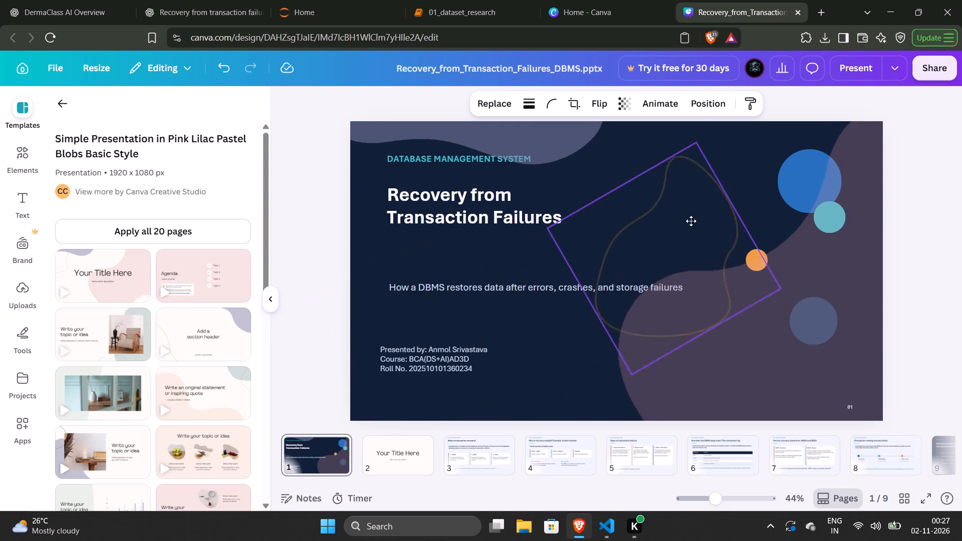
{"action": "left_click_drag", "start_coordinate": [691, 221], "coordinate": [808, 162]}
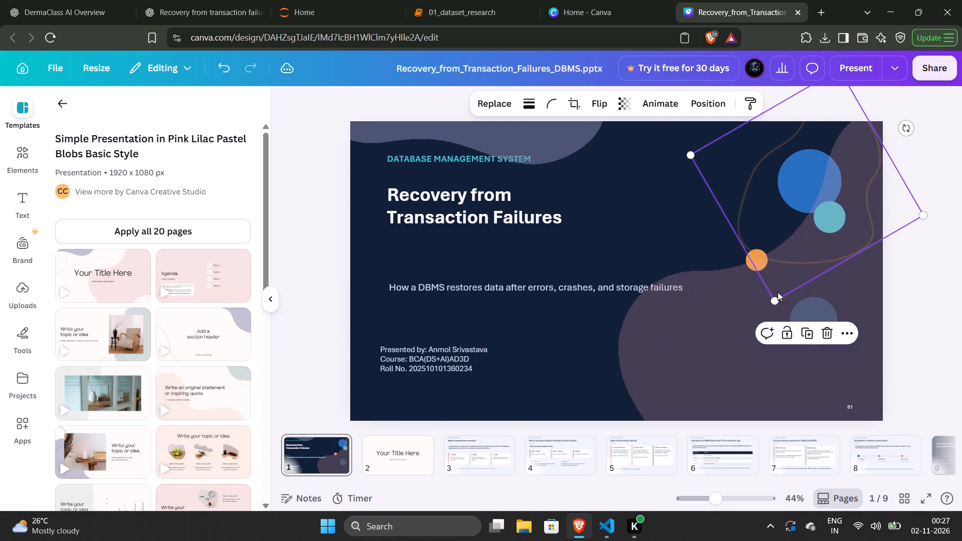
{"action": "left_click", "coordinate": [820, 330]}
Move the pink blob higher and slightly right along the title slide's right edge.
{"action": "left_click_drag", "start_coordinate": [807, 354], "coordinate": [801, 286]}
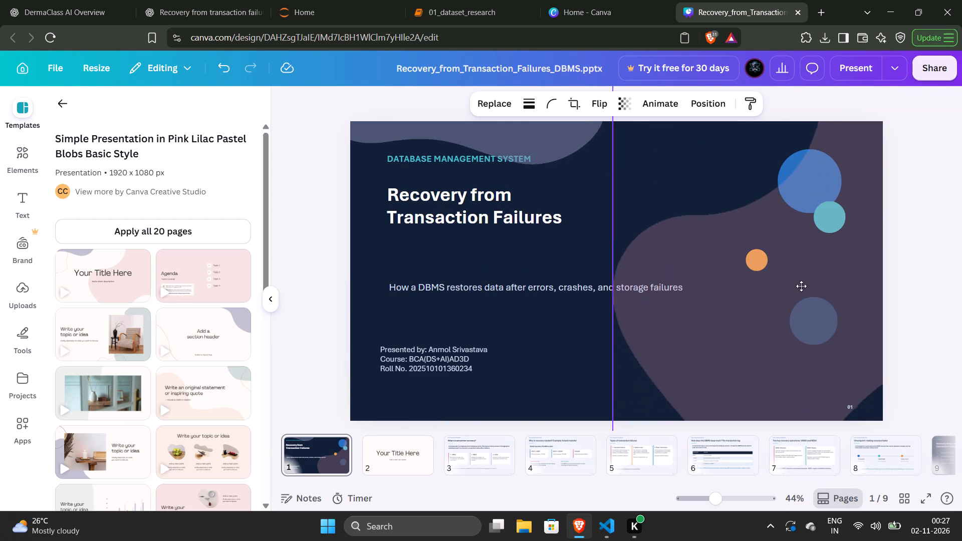
{"action": "left_click_drag", "start_coordinate": [801, 286], "coordinate": [827, 290]}
{"action": "left_click", "coordinate": [303, 295]}
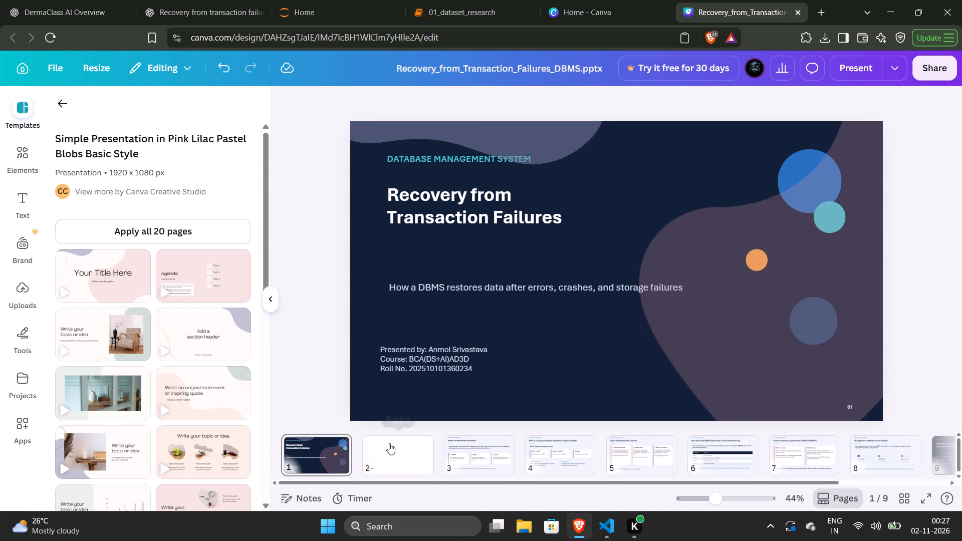
Delete the "Your Title Here" template page that follows the title slide.
{"action": "left_click", "coordinate": [389, 443]}
{"action": "key", "text": "Delete"}
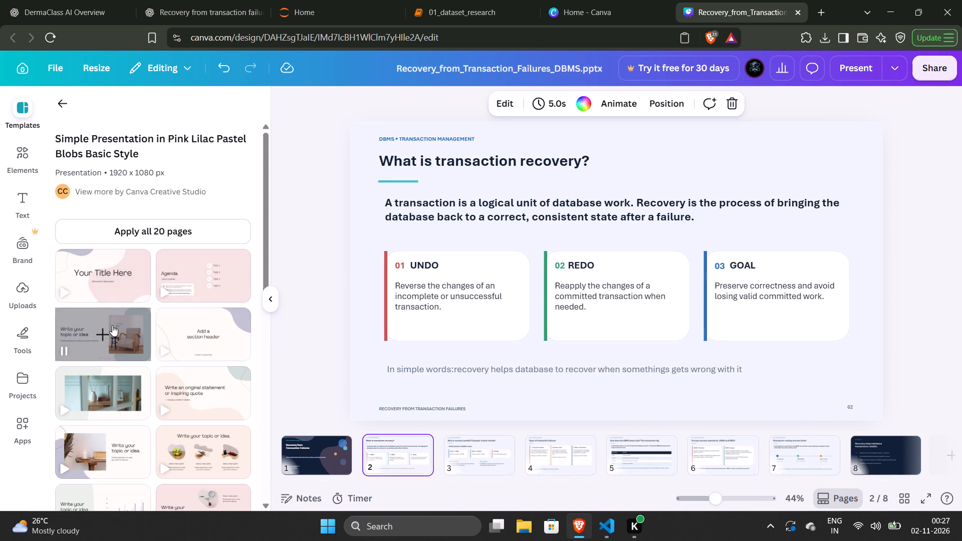
Add the template's "Write your topic or idea" bar chart layout as a new page after "What is transaction recovery?".
{"action": "scroll", "coordinate": [173, 342], "scroll_direction": "down", "scroll_amount": 1}
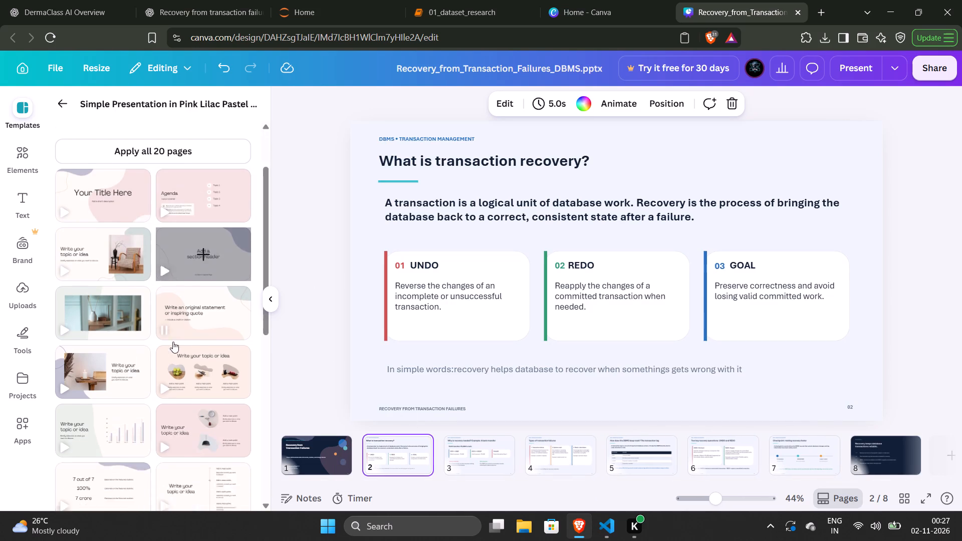
{"action": "scroll", "coordinate": [173, 342], "scroll_direction": "down", "scroll_amount": 1}
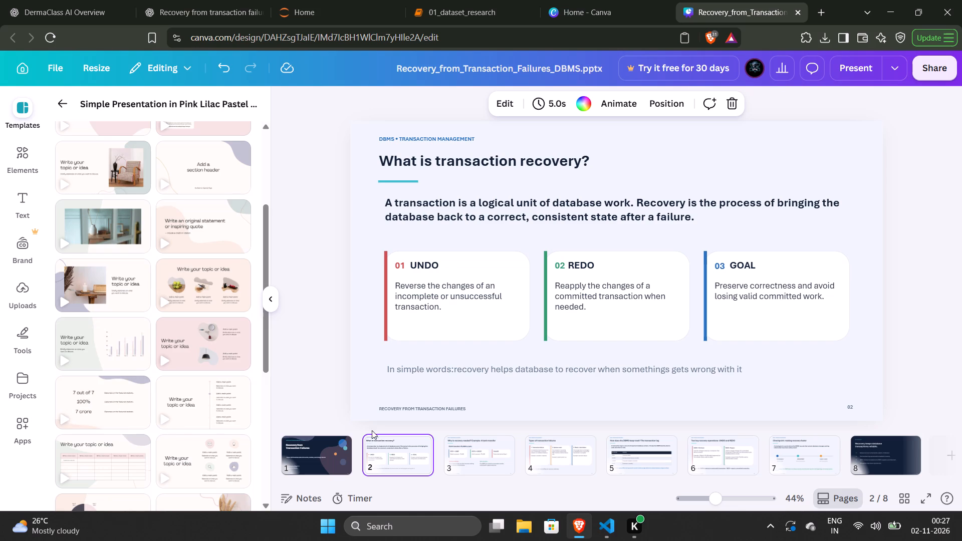
{"action": "left_click", "coordinate": [115, 343]}
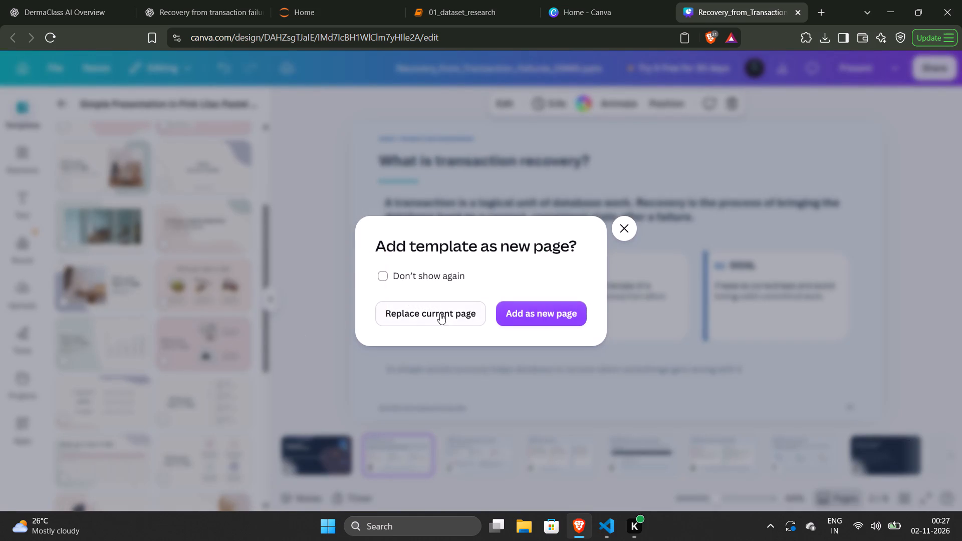
{"action": "left_click", "coordinate": [552, 317]}
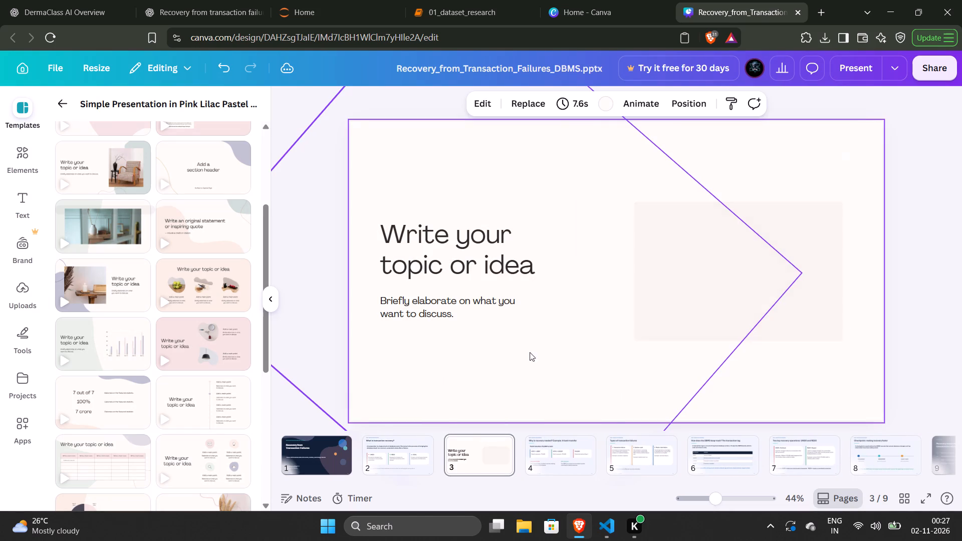
Transfer the pale green blob from the bar chart template page to the "Why is recovery needed?" slide.
{"action": "left_click_drag", "start_coordinate": [486, 360], "coordinate": [537, 475]}
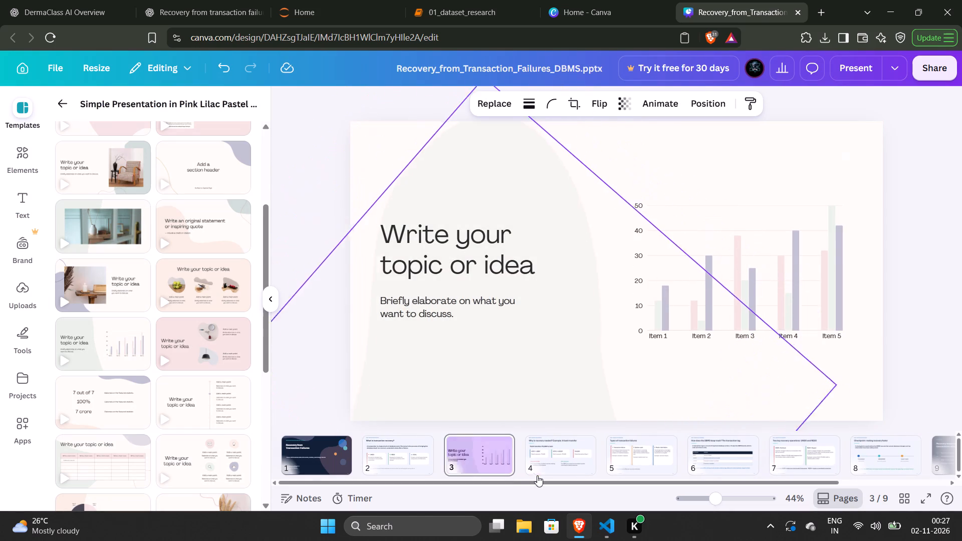
{"action": "left_click_drag", "start_coordinate": [537, 475], "coordinate": [550, 462]}
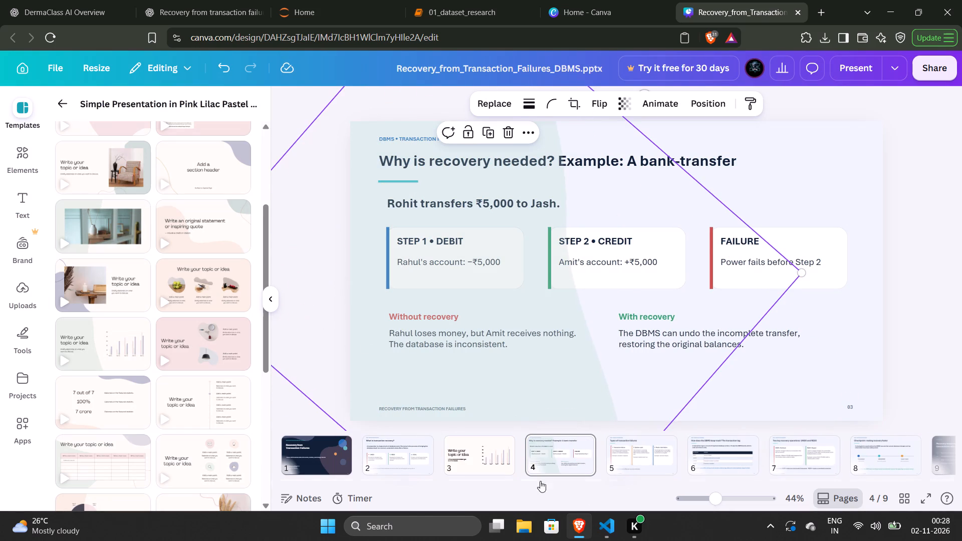
Review the deck's slides from the bar chart page through to the closing key takeaways slide.
{"action": "left_click_drag", "start_coordinate": [760, 461], "coordinate": [712, 461]}
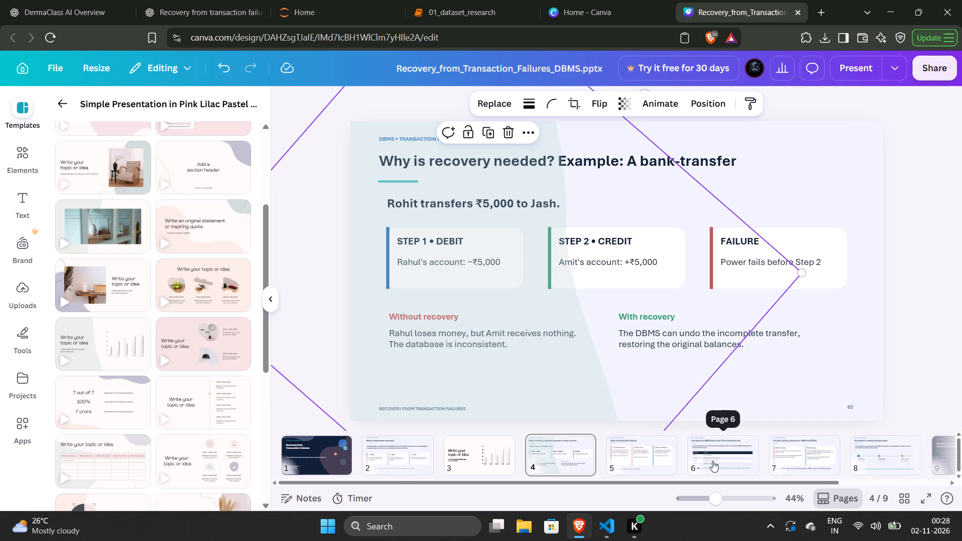
{"action": "left_click", "coordinate": [707, 461]}
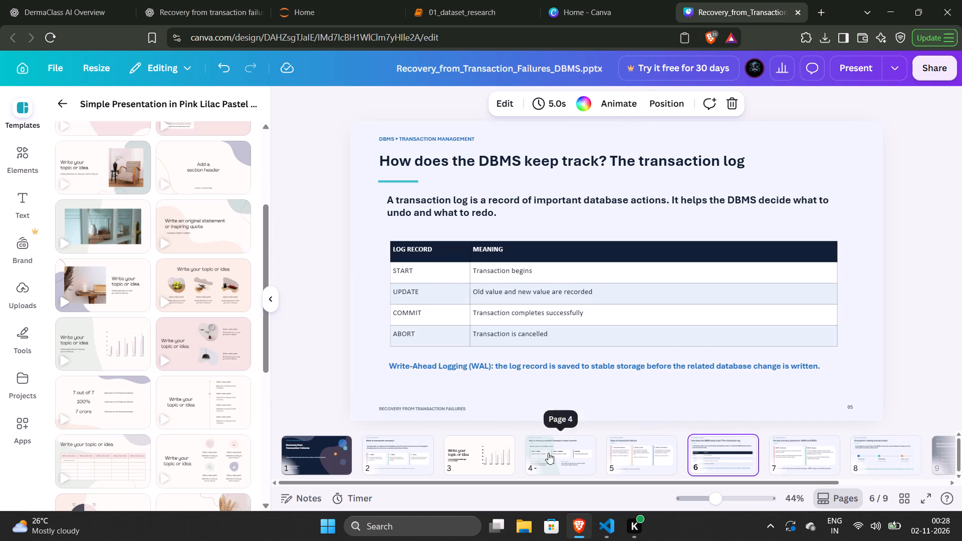
{"action": "left_click", "coordinate": [548, 453]}
{"action": "left_click", "coordinate": [496, 449]}
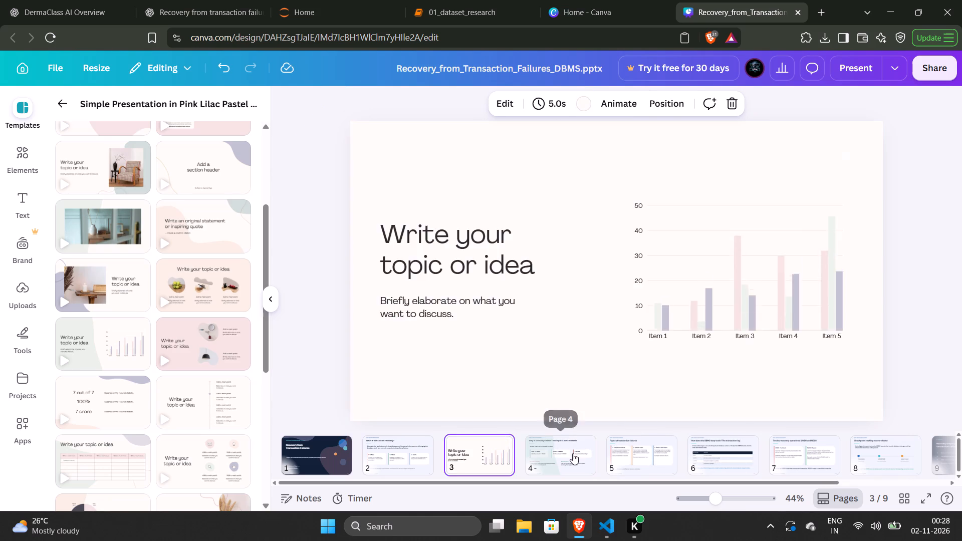
{"action": "left_click", "coordinate": [573, 453]}
{"action": "left_click", "coordinate": [625, 453]}
{"action": "left_click", "coordinate": [705, 456]}
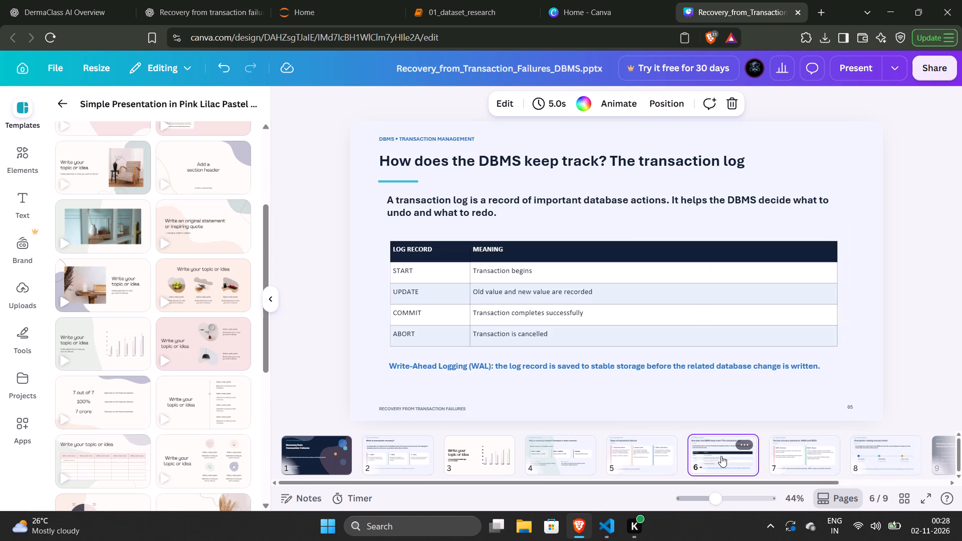
{"action": "left_click", "coordinate": [795, 449]}
{"action": "left_click", "coordinate": [866, 462]}
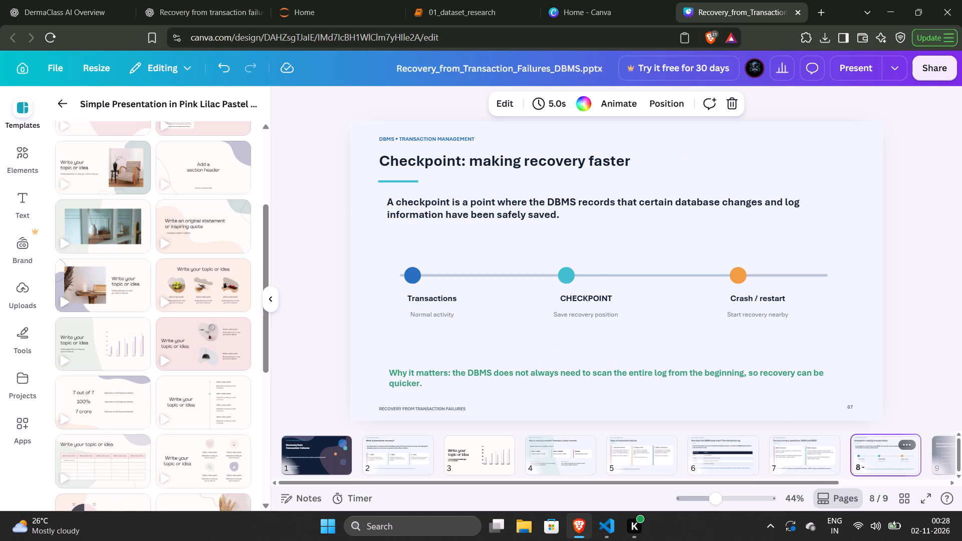
{"action": "scroll", "coordinate": [825, 466], "scroll_direction": "down", "scroll_amount": 1}
{"action": "left_click", "coordinate": [858, 459]}
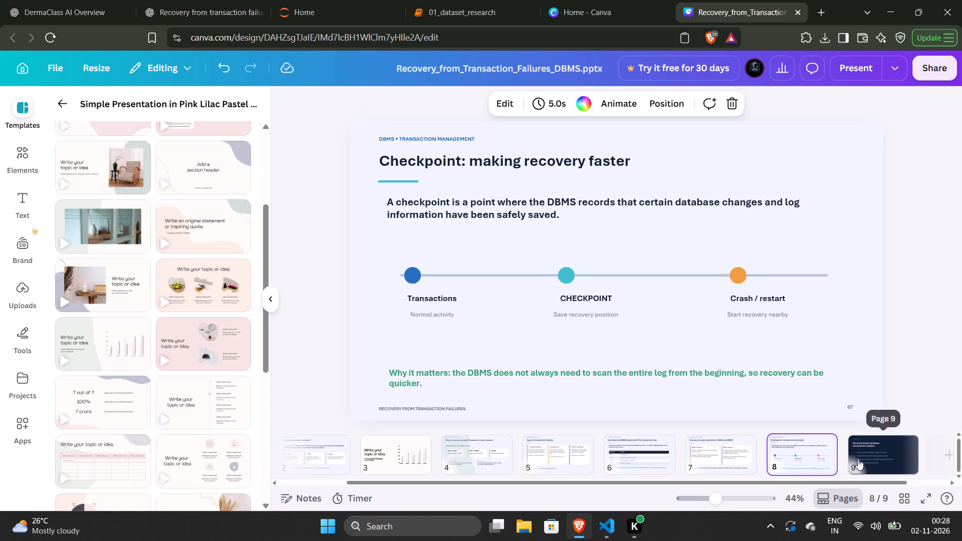
{"action": "scroll", "coordinate": [521, 448], "scroll_direction": "up", "scroll_amount": 3}
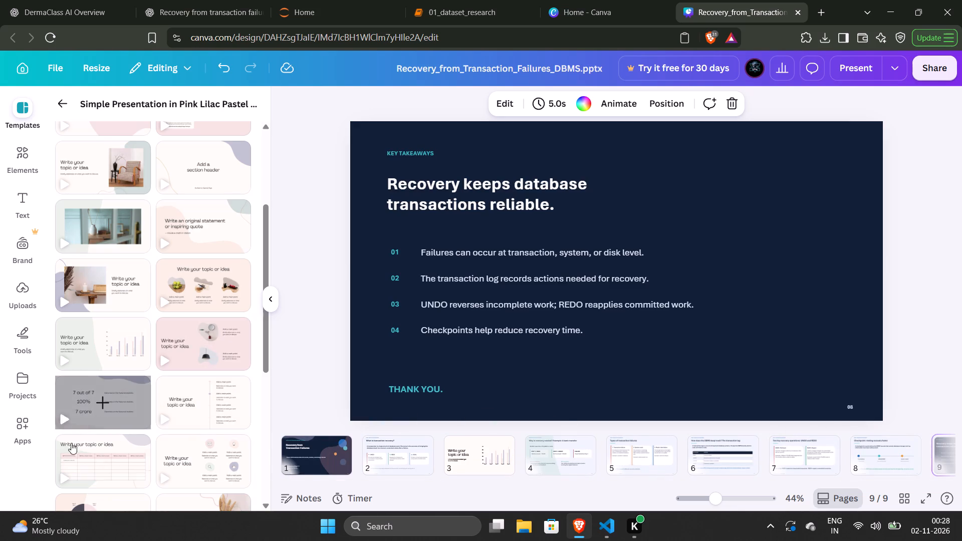
Move the pale green blob to the right side of the "Why is recovery needed?" slide, behind the FAILURE card area.
{"action": "left_click", "coordinate": [537, 459]}
{"action": "left_click_drag", "start_coordinate": [517, 396], "coordinate": [634, 395]}
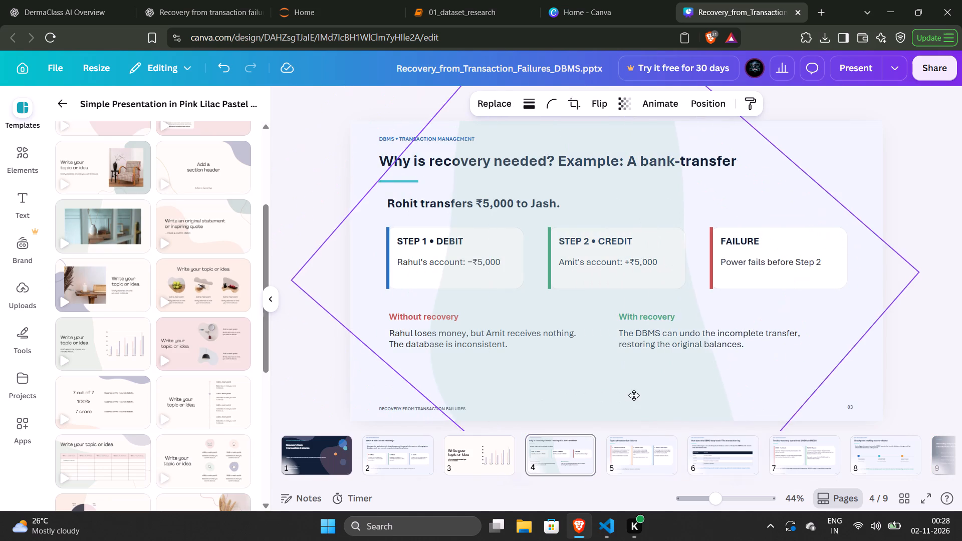
{"action": "left_click_drag", "start_coordinate": [634, 395], "coordinate": [881, 396]}
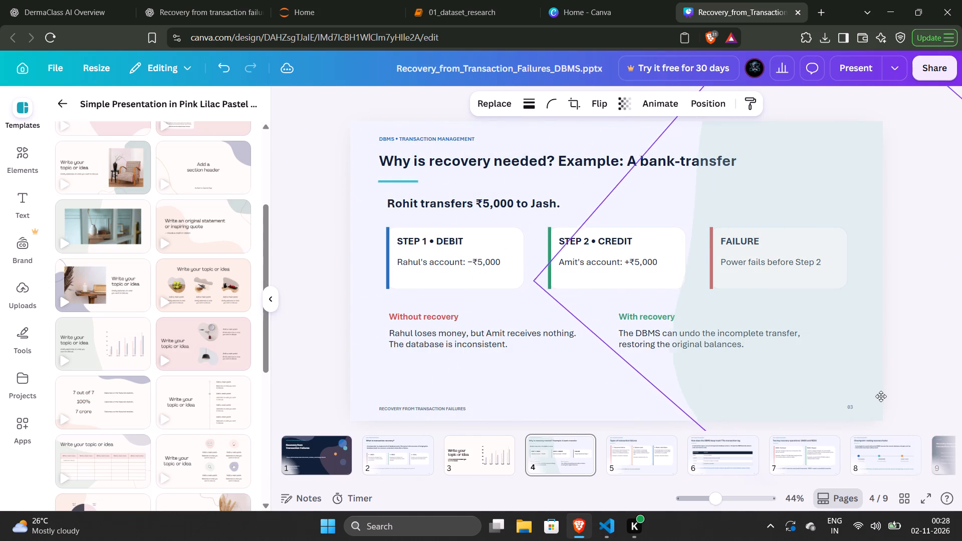
{"action": "left_click_drag", "start_coordinate": [881, 396], "coordinate": [885, 396]}
{"action": "left_click_drag", "start_coordinate": [796, 385], "coordinate": [789, 385]}
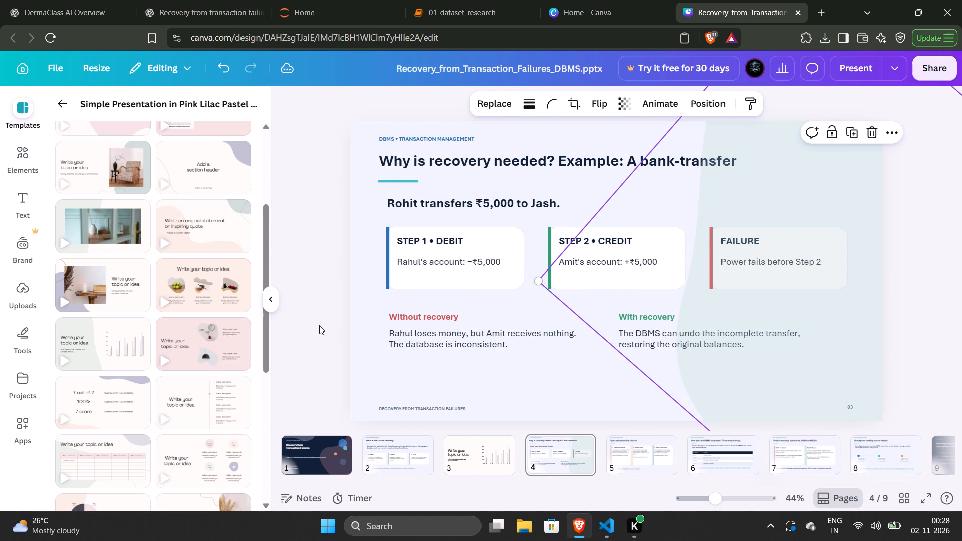
{"action": "left_click", "coordinate": [316, 353]}
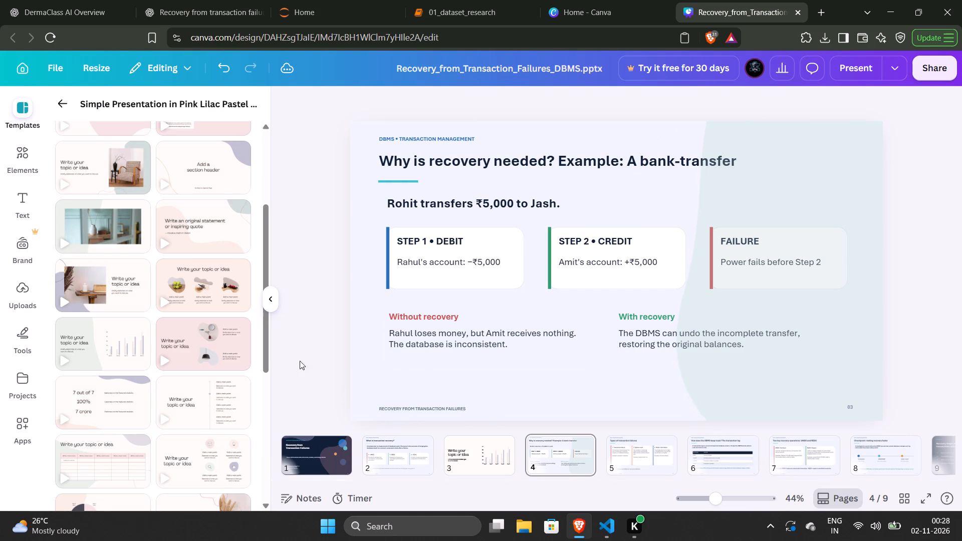
Add the template's Resource Page of coloured filled blobs as a new page after the key takeaways slide.
{"action": "scroll", "coordinate": [162, 412], "scroll_direction": "down", "scroll_amount": 1}
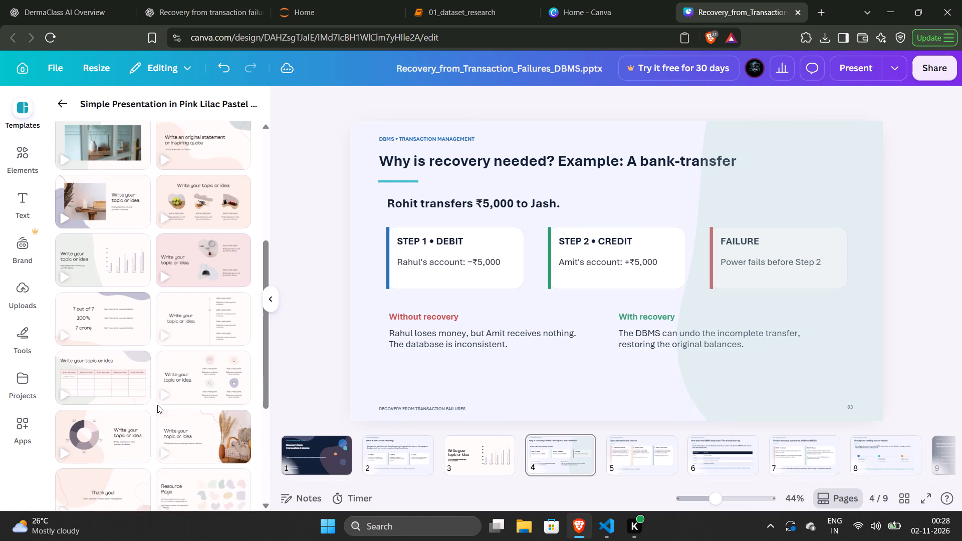
{"action": "scroll", "coordinate": [157, 405], "scroll_direction": "down", "scroll_amount": 2}
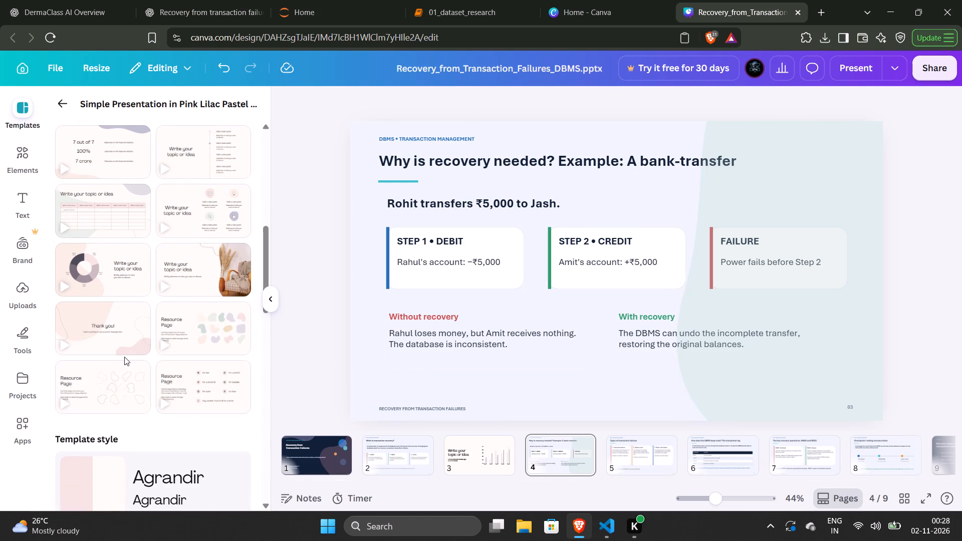
{"action": "scroll", "coordinate": [124, 357], "scroll_direction": "down", "scroll_amount": 3}
{"action": "scroll", "coordinate": [125, 356], "scroll_direction": "up", "scroll_amount": 2}
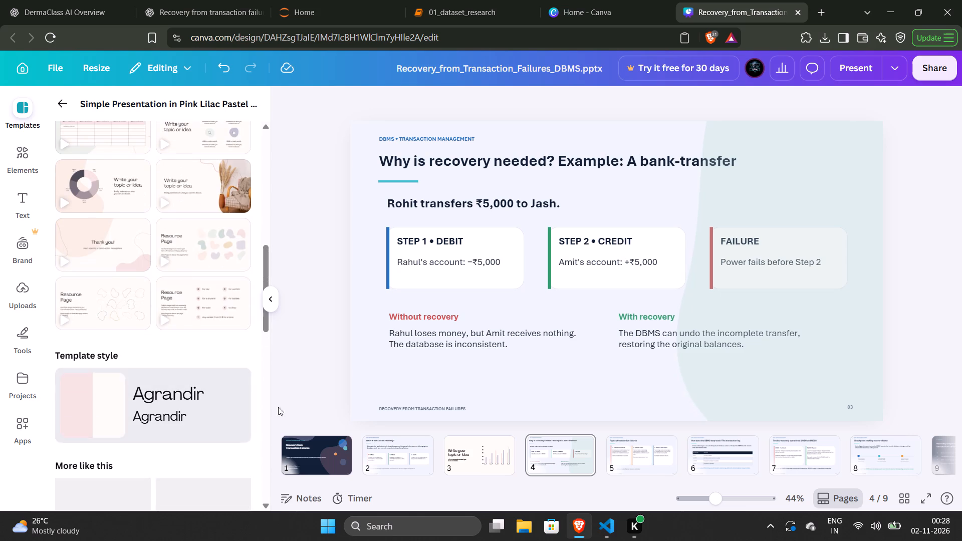
{"action": "scroll", "coordinate": [880, 462], "scroll_direction": "up", "scroll_amount": 3}
{"action": "scroll", "coordinate": [880, 462], "scroll_direction": "down", "scroll_amount": 4}
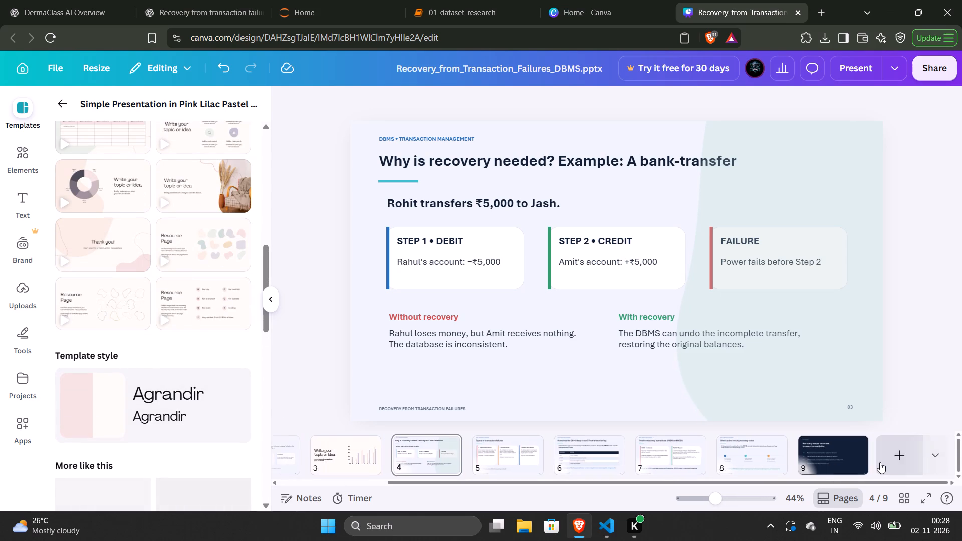
{"action": "left_click", "coordinate": [847, 462]}
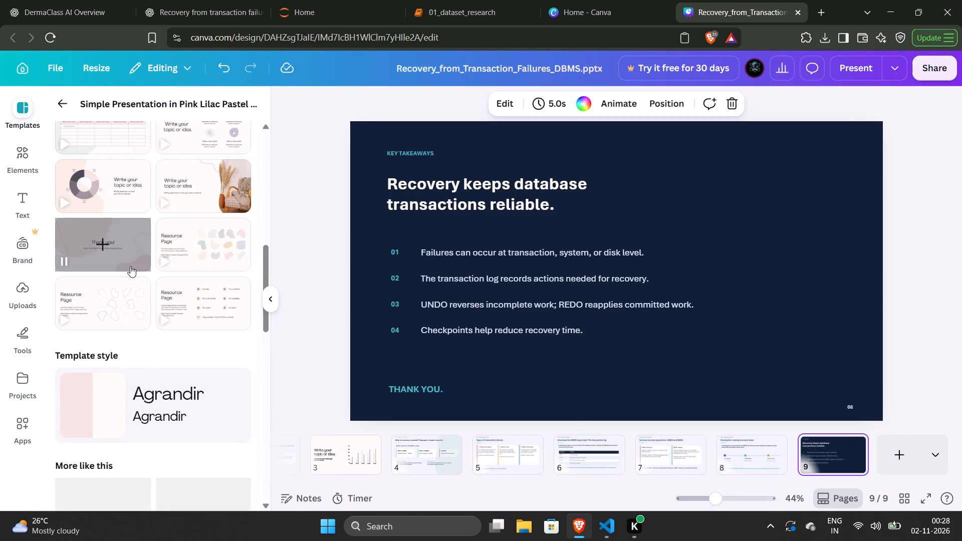
{"action": "left_click", "coordinate": [187, 268]}
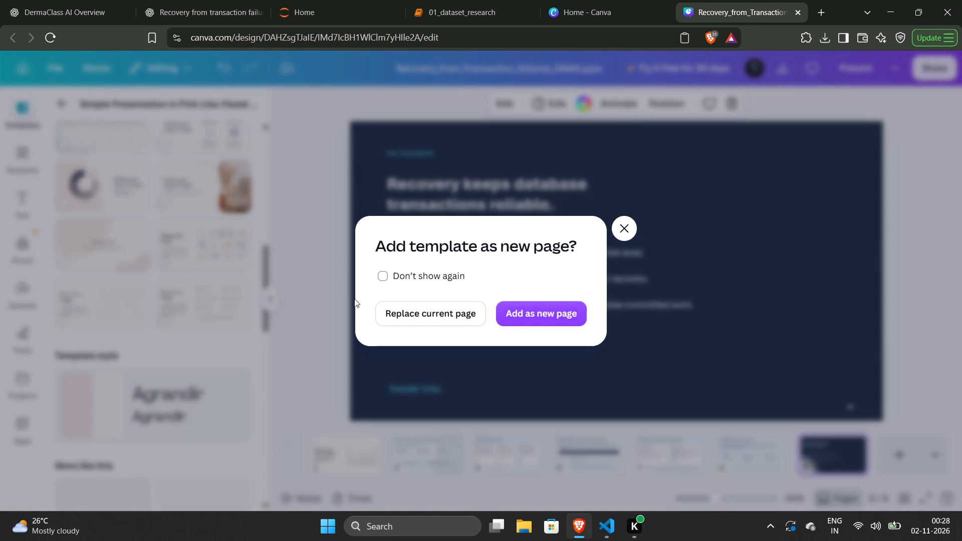
{"action": "left_click", "coordinate": [551, 323]}
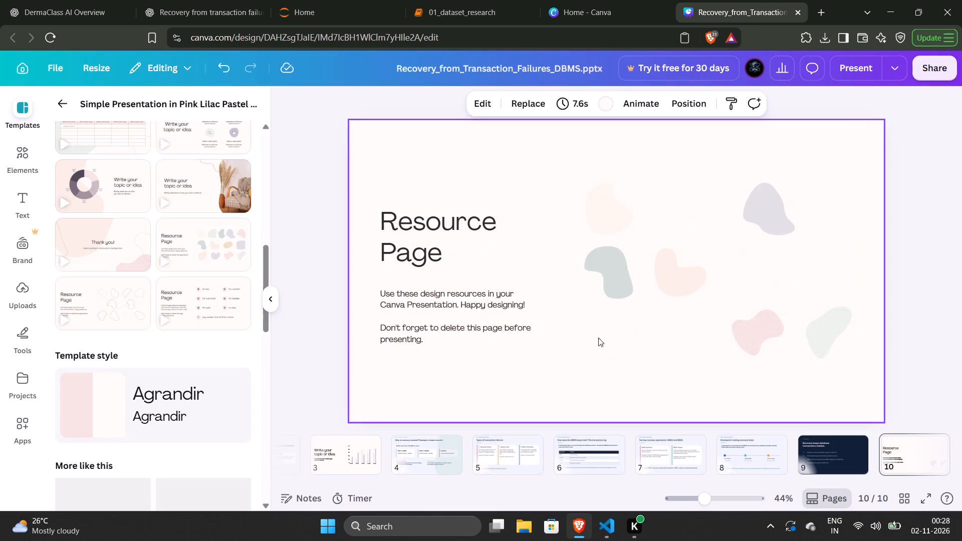
Transfer a pale green blob and two lilac blobs from the Resource Page to the key takeaways slide.
{"action": "left_click_drag", "start_coordinate": [841, 318], "coordinate": [855, 435]}
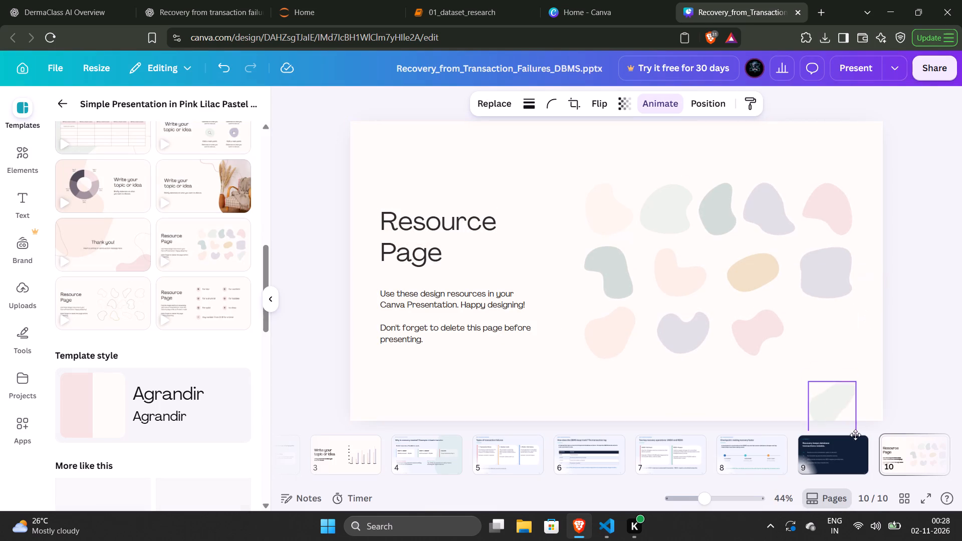
{"action": "left_click_drag", "start_coordinate": [855, 435], "coordinate": [858, 452]}
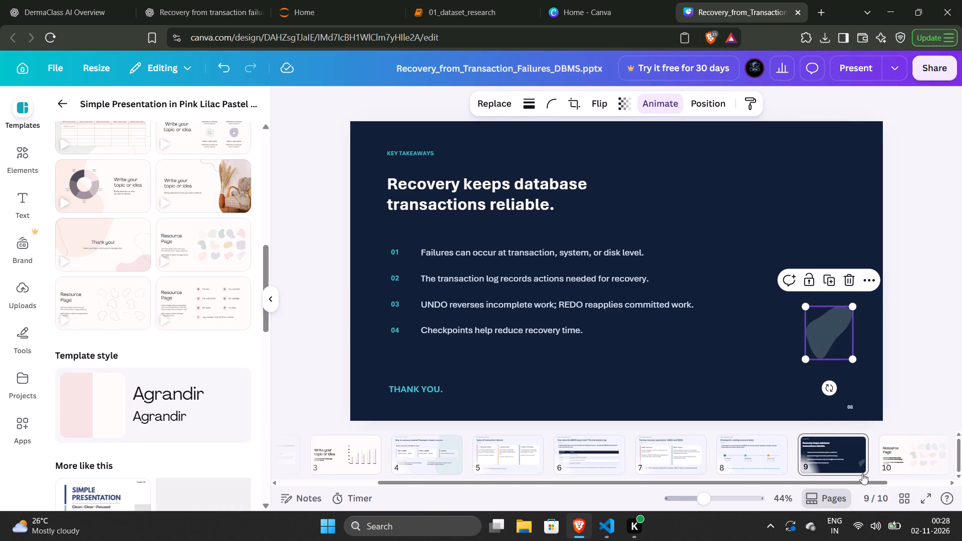
{"action": "left_click", "coordinate": [896, 448]}
{"action": "left_click_drag", "start_coordinate": [823, 283], "coordinate": [842, 445]}
{"action": "left_click", "coordinate": [909, 443]}
{"action": "left_click_drag", "start_coordinate": [771, 223], "coordinate": [771, 237]}
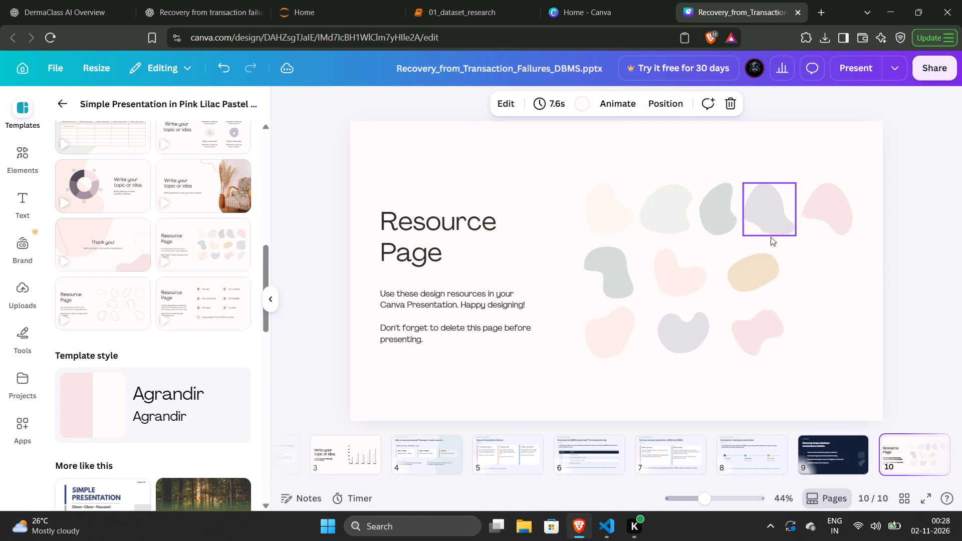
{"action": "left_click_drag", "start_coordinate": [771, 237], "coordinate": [829, 449]}
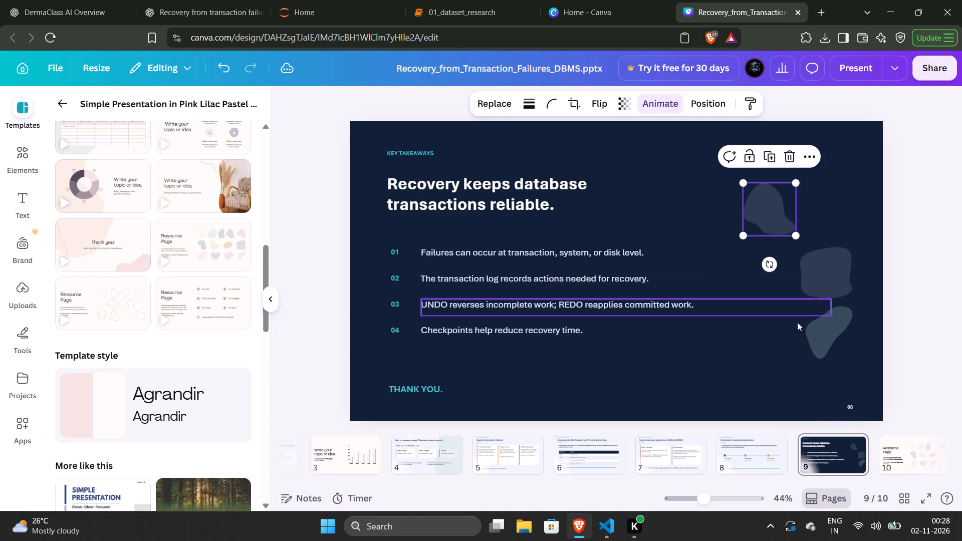
Transfer two pink blobs, the tan oval, the slim grey-green blob and the lilac heart-like blob from the Resource Page to the key takeaways slide.
{"action": "left_click", "coordinate": [894, 463]}
{"action": "left_click_drag", "start_coordinate": [824, 200], "coordinate": [826, 385]}
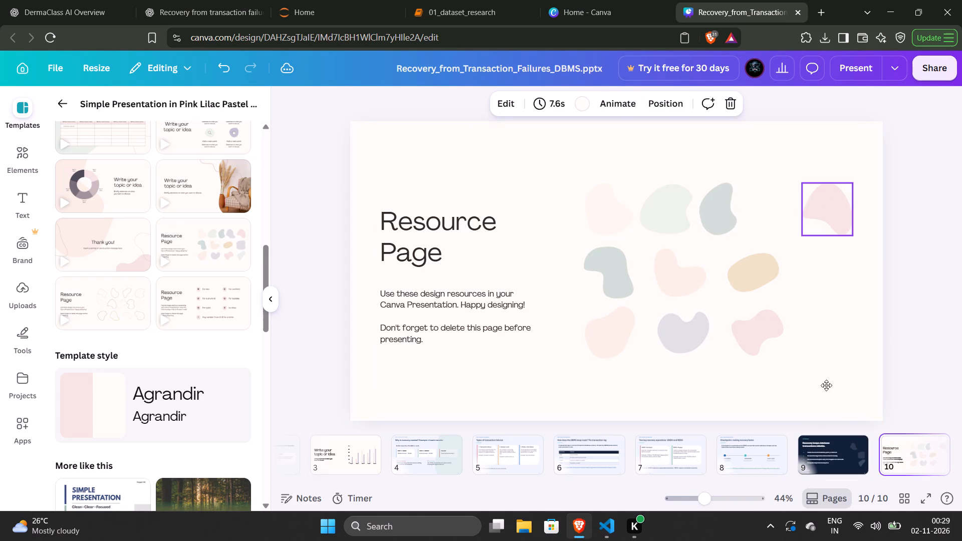
{"action": "left_click_drag", "start_coordinate": [826, 385], "coordinate": [830, 445]}
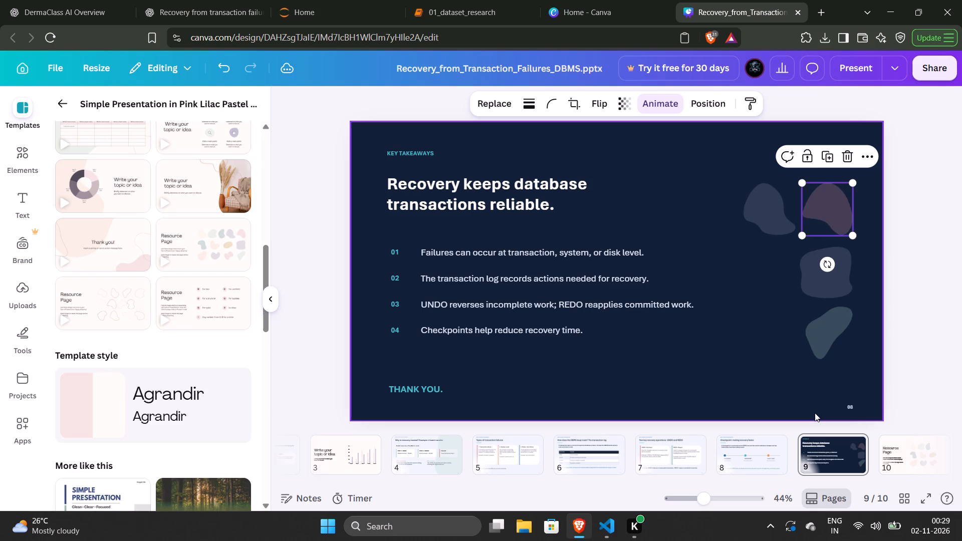
{"action": "left_click", "coordinate": [888, 446]}
{"action": "left_click_drag", "start_coordinate": [761, 335], "coordinate": [799, 418]}
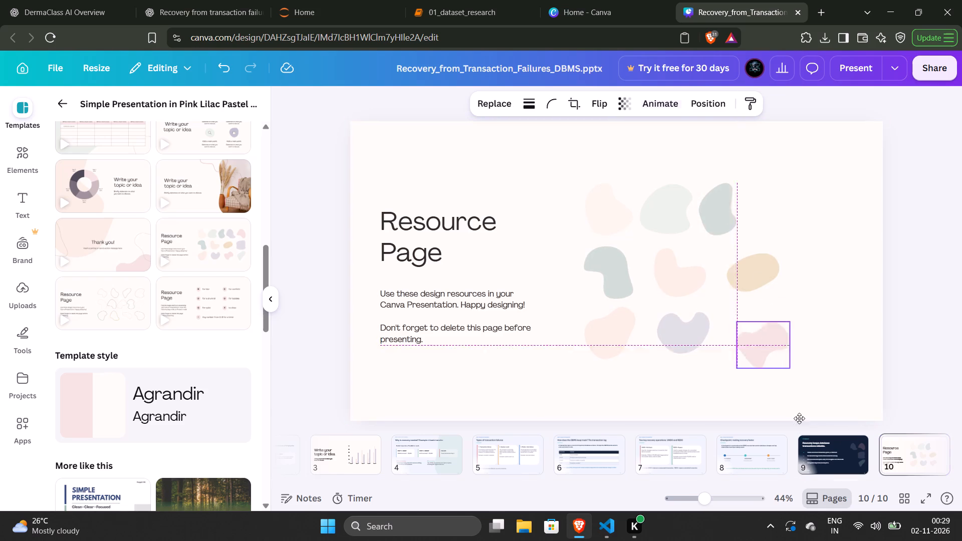
{"action": "left_click_drag", "start_coordinate": [799, 418], "coordinate": [824, 450]}
{"action": "left_click", "coordinate": [914, 454]}
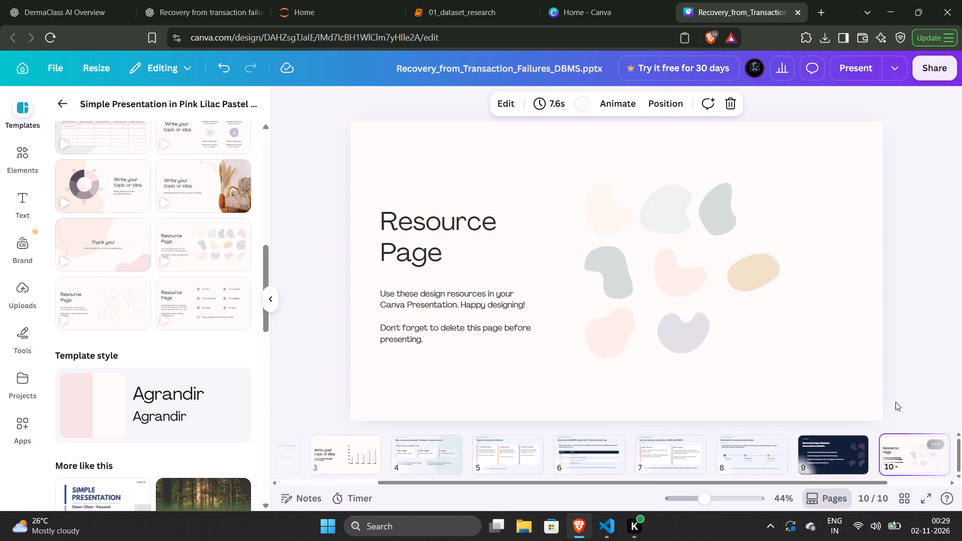
{"action": "left_click_drag", "start_coordinate": [763, 273], "coordinate": [839, 447]}
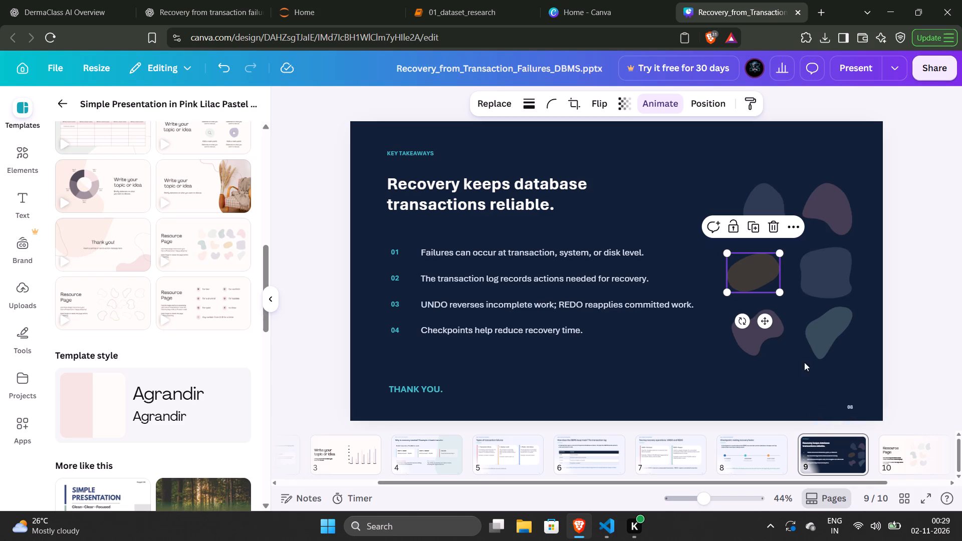
{"action": "left_click", "coordinate": [934, 453]}
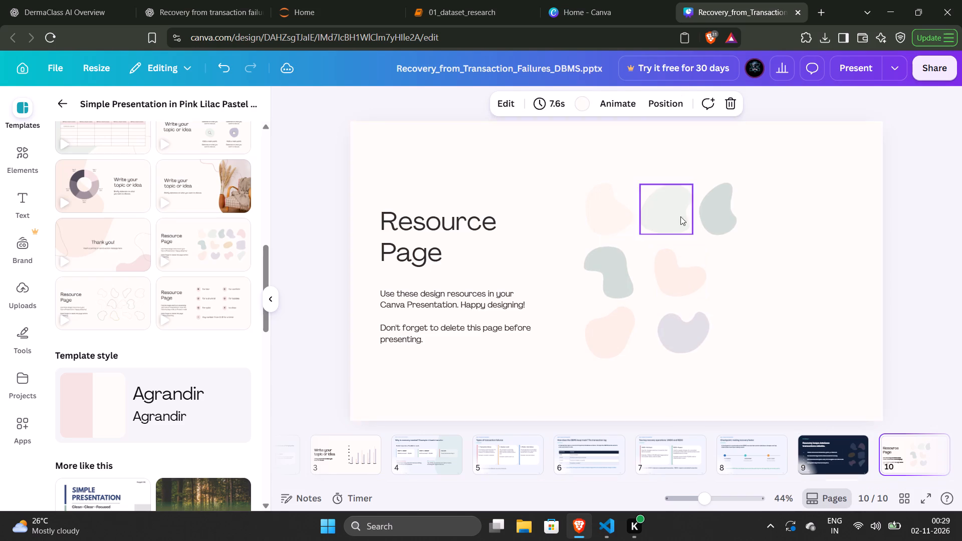
{"action": "left_click_drag", "start_coordinate": [702, 214], "coordinate": [829, 455]}
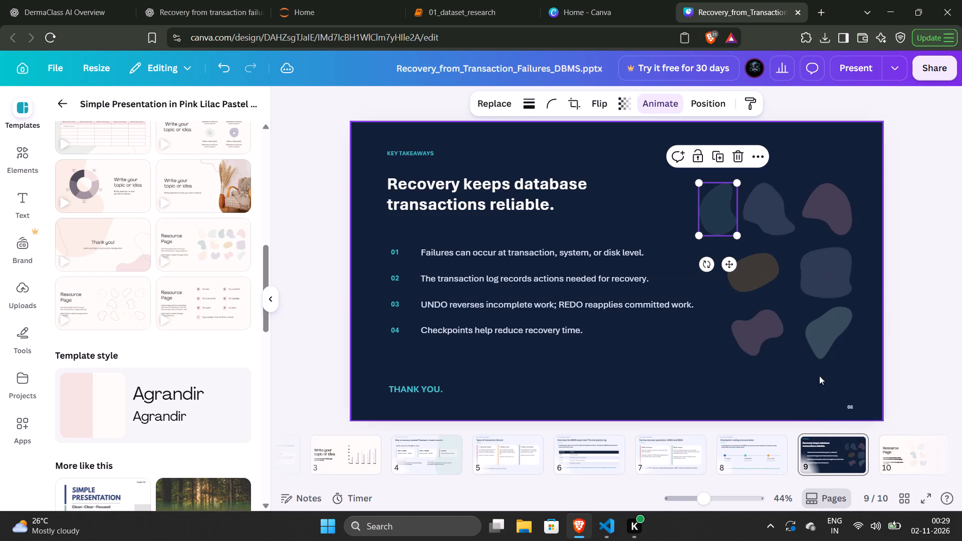
{"action": "left_click", "coordinate": [918, 467]}
{"action": "left_click_drag", "start_coordinate": [692, 342], "coordinate": [737, 417]}
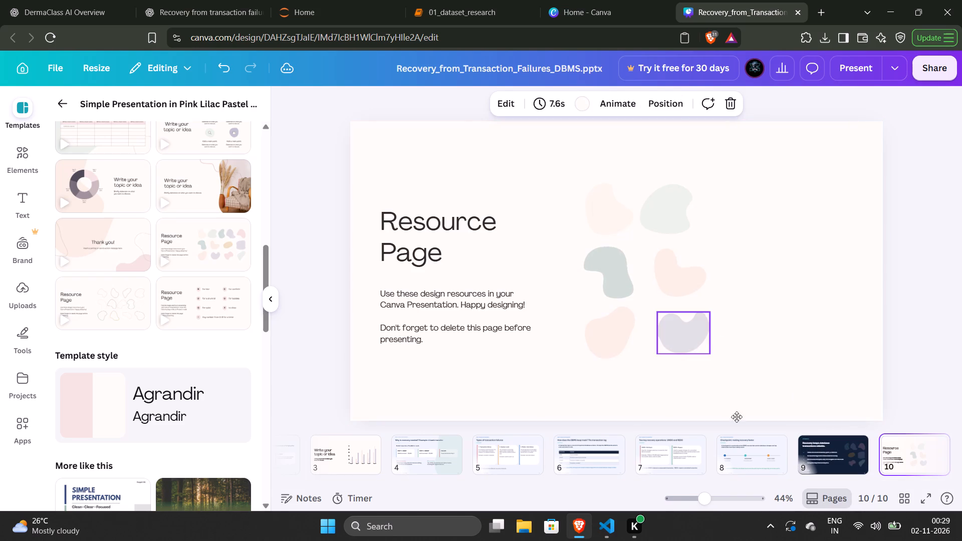
{"action": "left_click_drag", "start_coordinate": [737, 417], "coordinate": [846, 466]}
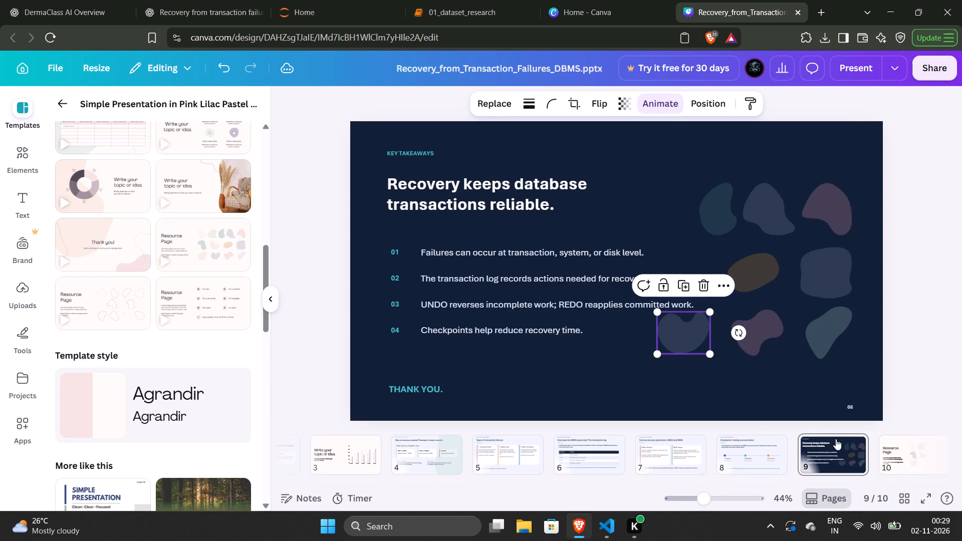
{"action": "left_click", "coordinate": [902, 370]}
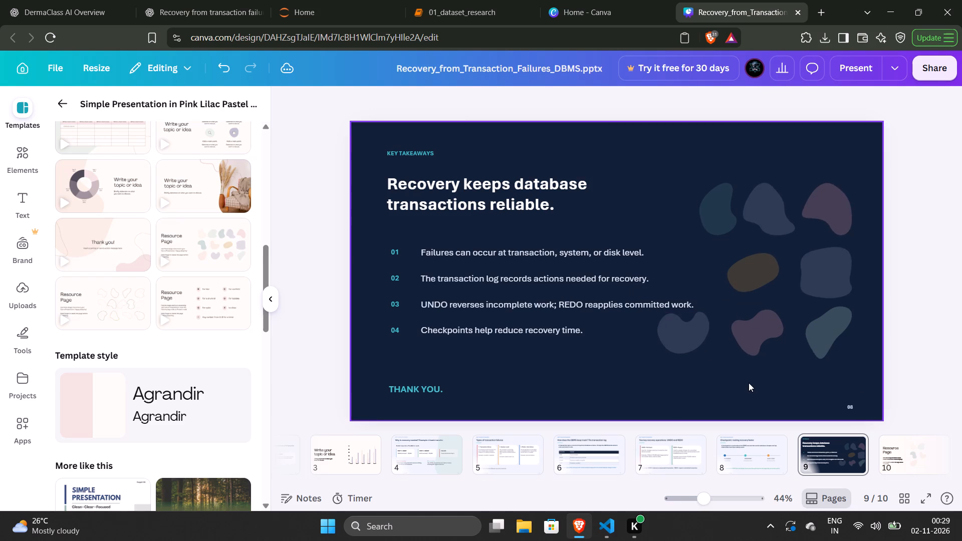
Transfer the remaining five cream, pale green, peach and grey-green blobs from the Resource Page to the key takeaways slide.
{"action": "left_click", "coordinate": [895, 458]}
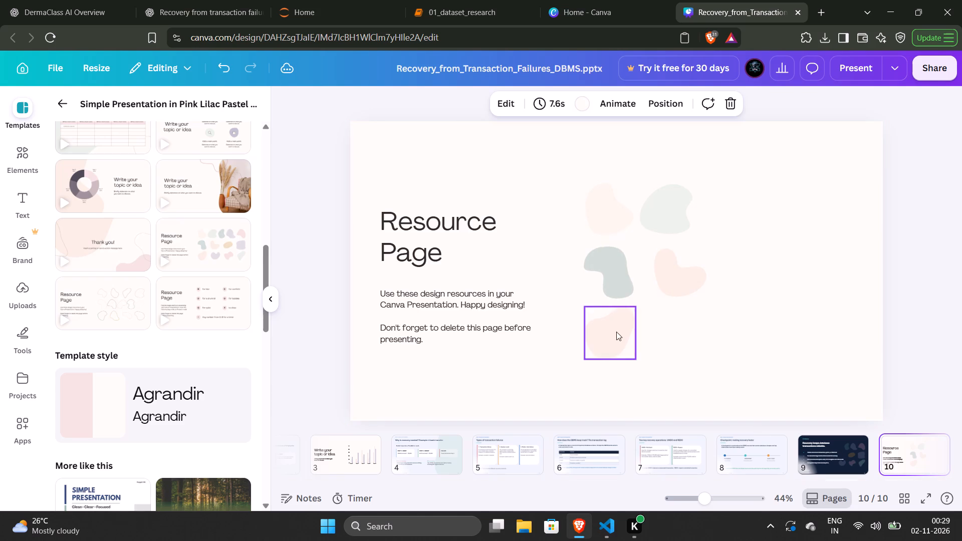
{"action": "left_click_drag", "start_coordinate": [612, 217], "coordinate": [807, 455]}
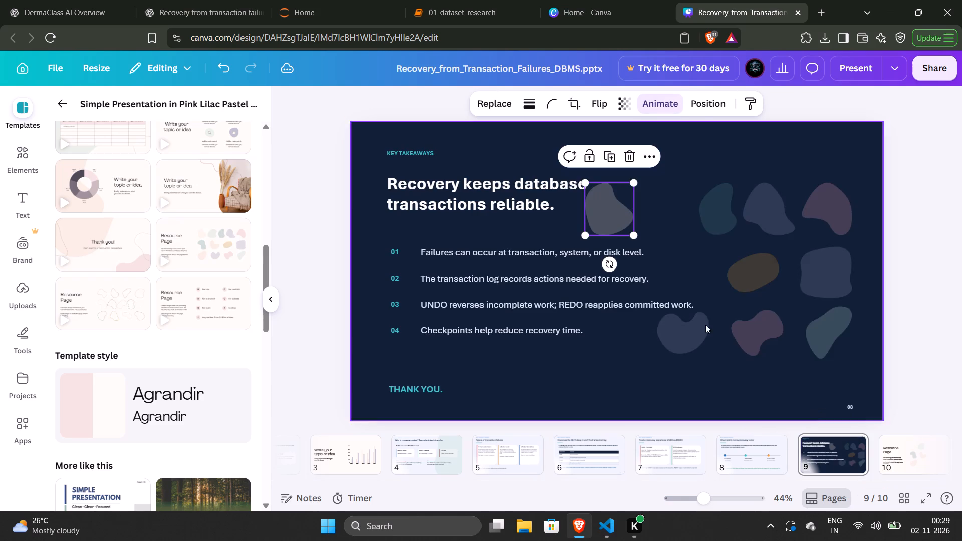
{"action": "left_click", "coordinate": [903, 457]}
{"action": "left_click_drag", "start_coordinate": [655, 213], "coordinate": [804, 444]}
{"action": "left_click", "coordinate": [902, 449]}
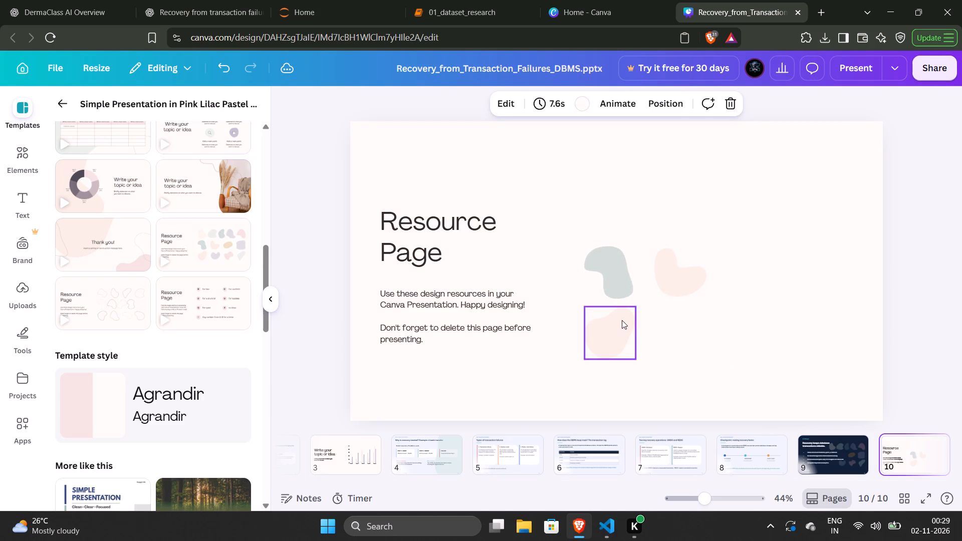
{"action": "left_click_drag", "start_coordinate": [622, 320], "coordinate": [819, 454]}
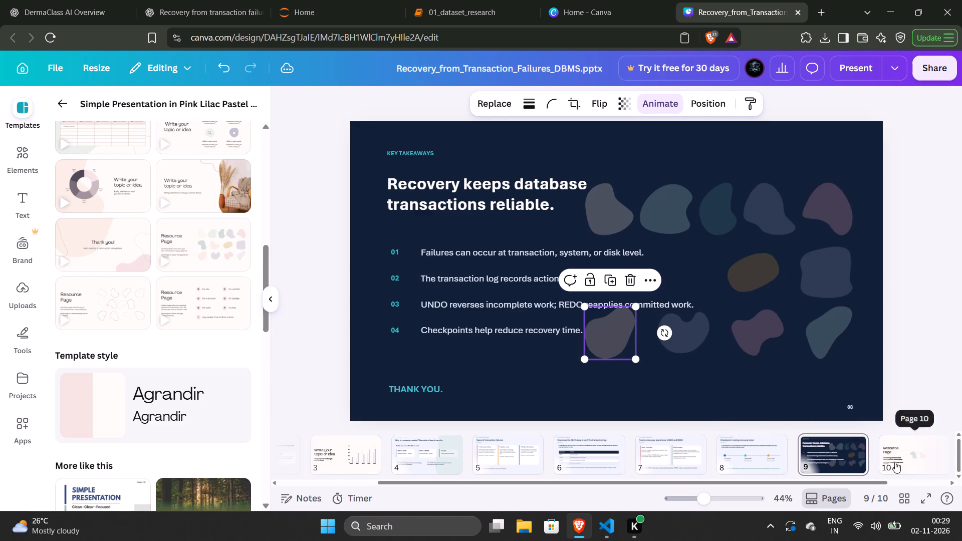
{"action": "left_click", "coordinate": [895, 462]}
{"action": "left_click_drag", "start_coordinate": [600, 277], "coordinate": [816, 448]}
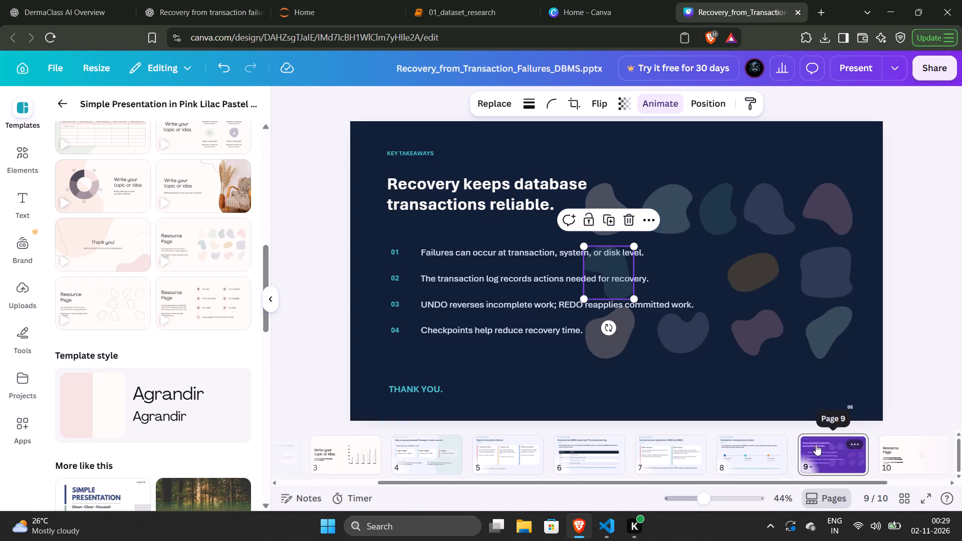
{"action": "left_click", "coordinate": [910, 451]}
{"action": "left_click_drag", "start_coordinate": [682, 295], "coordinate": [821, 459]}
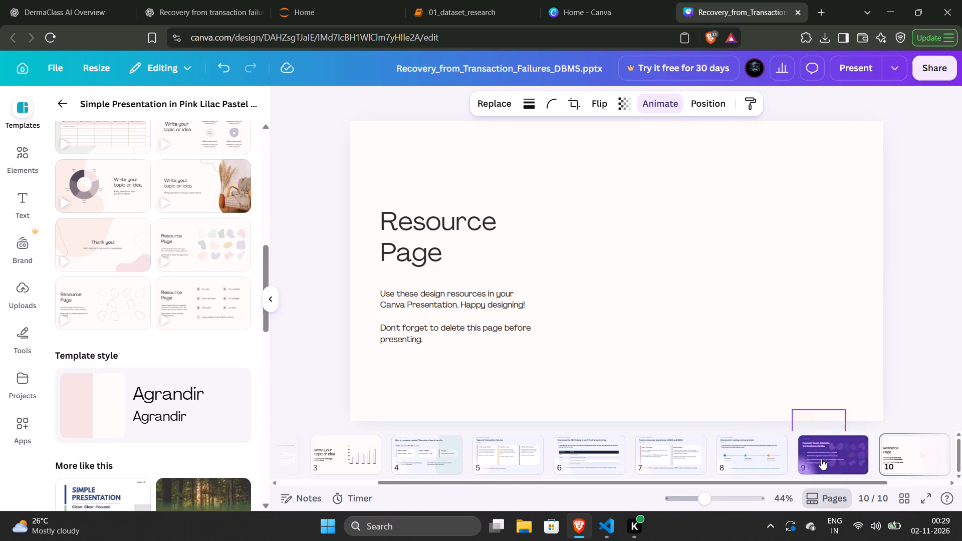
{"action": "left_click_drag", "start_coordinate": [821, 459], "coordinate": [822, 459]}
{"action": "left_click", "coordinate": [822, 459]}
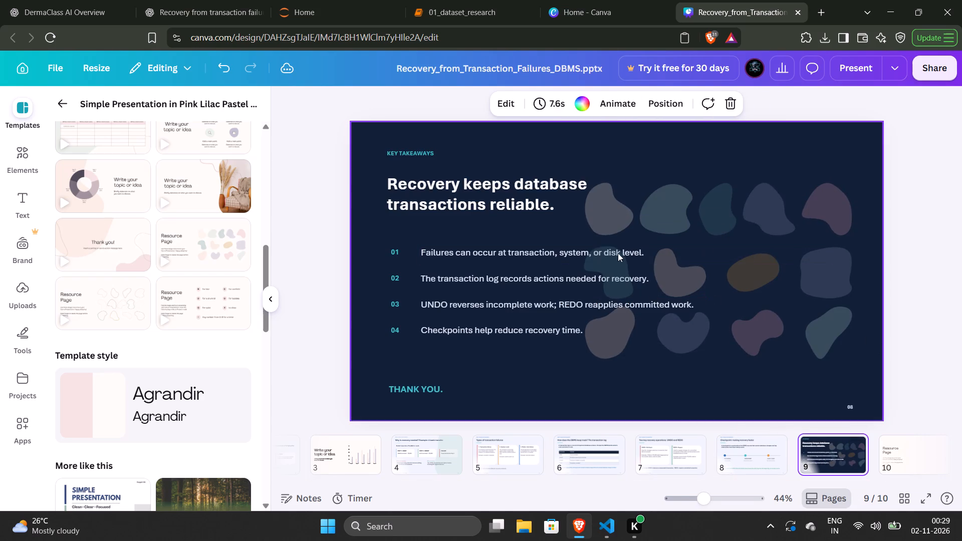
Delete the three leftmost blobs, which overlap the title and the takeaway text, from the key takeaways slide.
{"action": "left_click", "coordinate": [615, 269]}
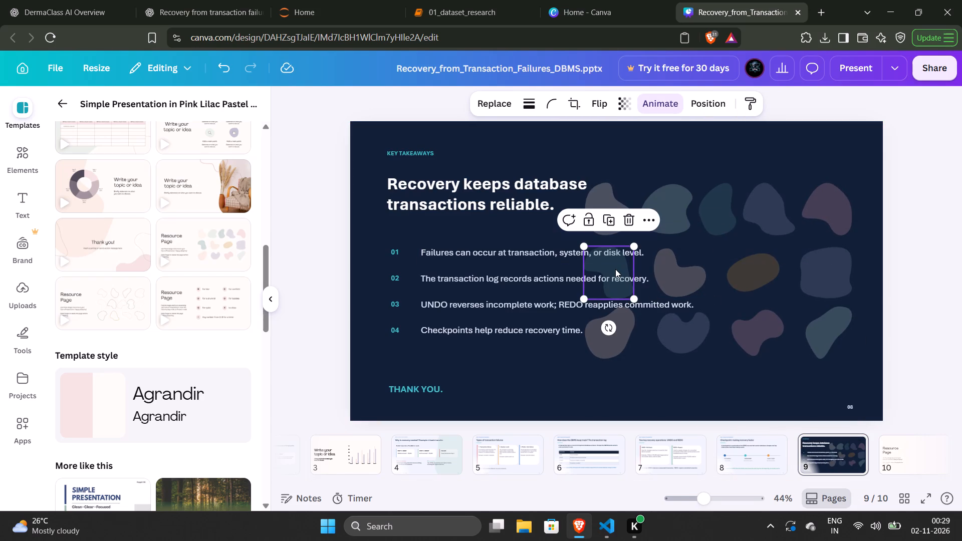
{"action": "key", "text": "Delete"}
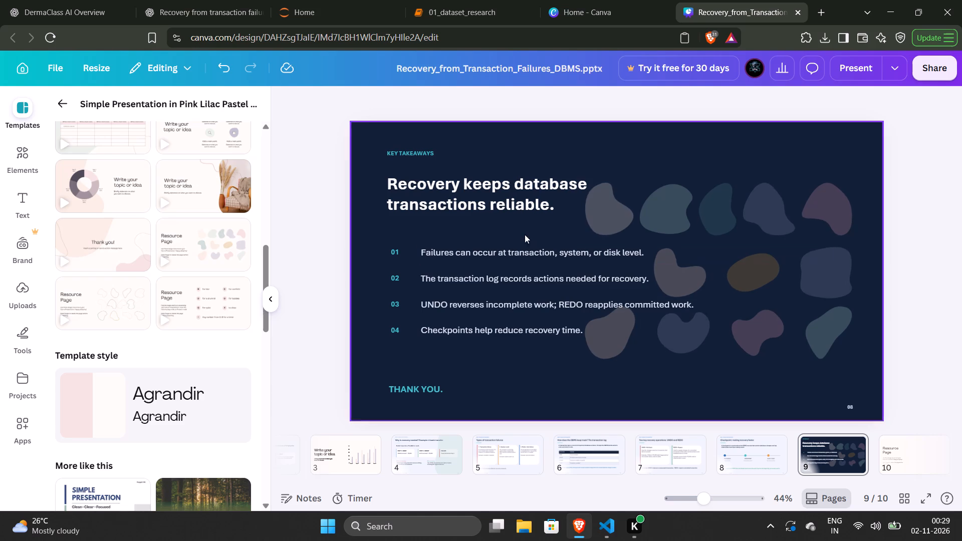
{"action": "left_click", "coordinate": [592, 326]}
{"action": "key", "text": "Delete"}
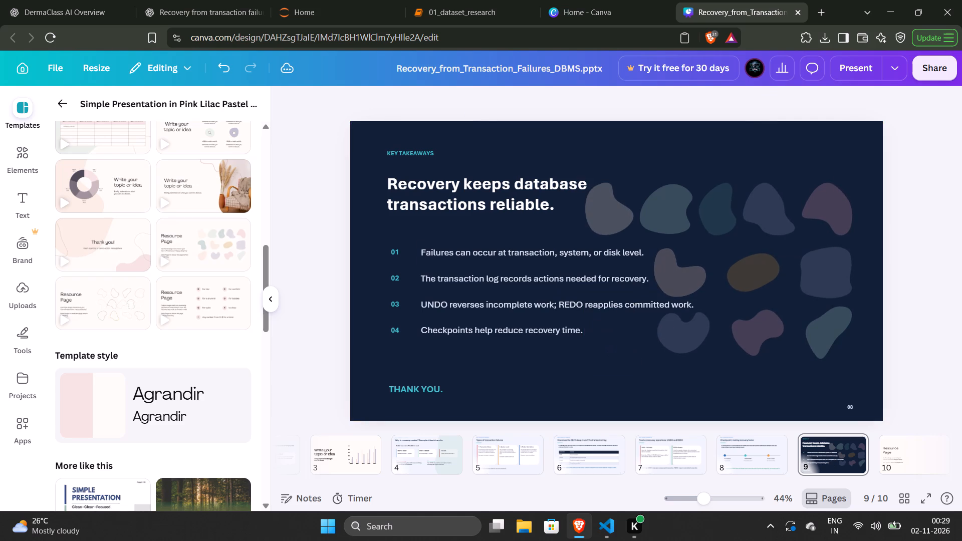
{"action": "left_click", "coordinate": [606, 221]}
{"action": "key", "text": "Delete"}
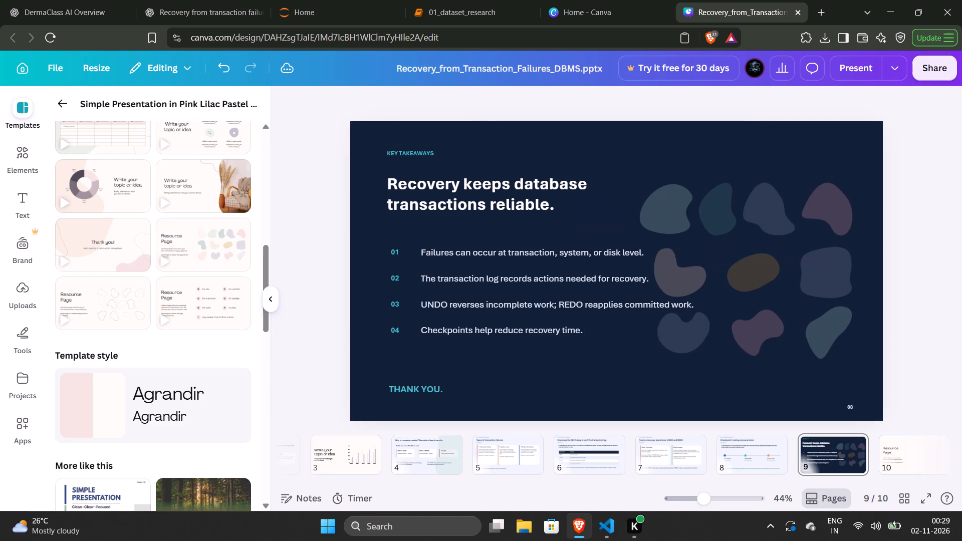
Shift the lilac and pink blobs in the bottom row and the tan oval slightly down on the key takeaways slide.
{"action": "left_click_drag", "start_coordinate": [689, 342], "coordinate": [690, 342]}
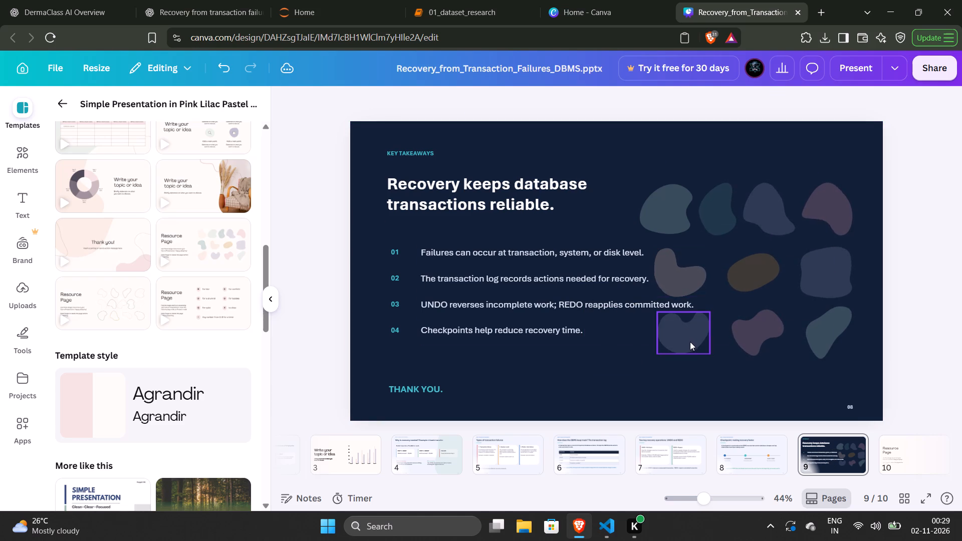
{"action": "left_click_drag", "start_coordinate": [690, 342], "coordinate": [688, 363]}
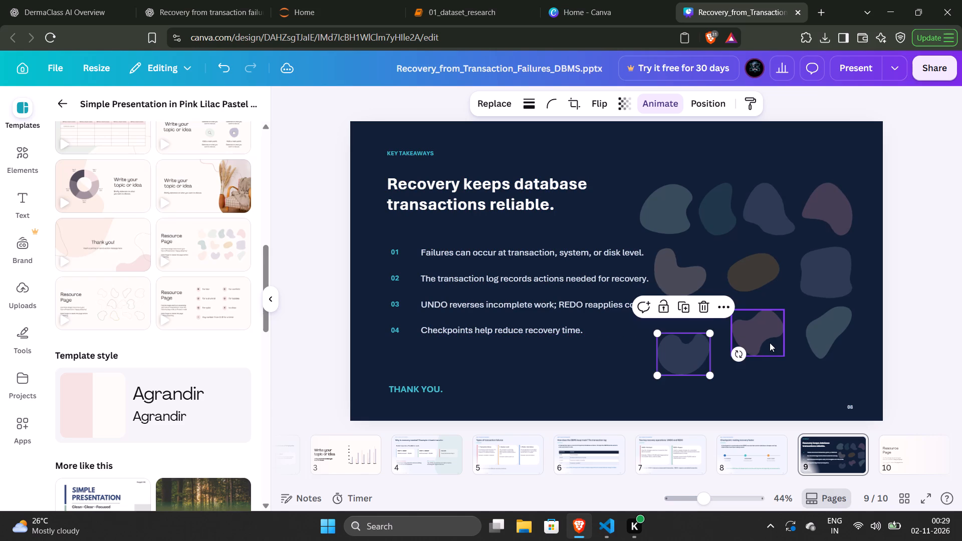
{"action": "left_click_drag", "start_coordinate": [770, 340], "coordinate": [776, 352]}
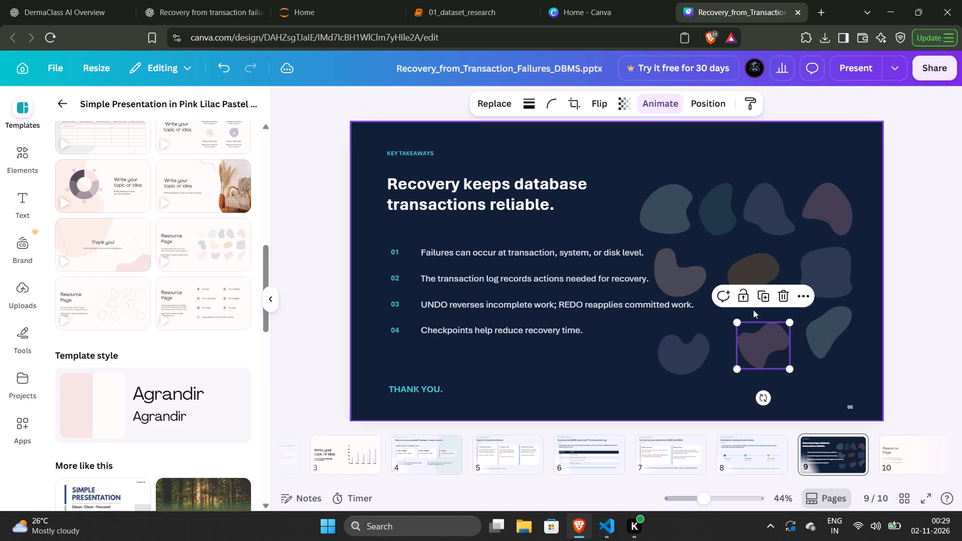
{"action": "left_click_drag", "start_coordinate": [748, 265], "coordinate": [748, 277]}
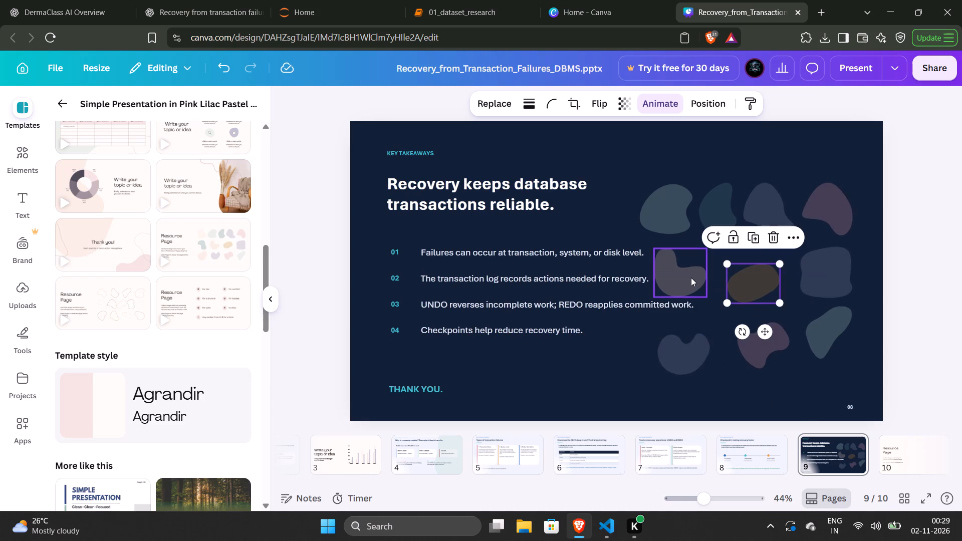
Set the transparency of the peach blob beside the second takeaway line to 9.
{"action": "left_click", "coordinate": [691, 278]}
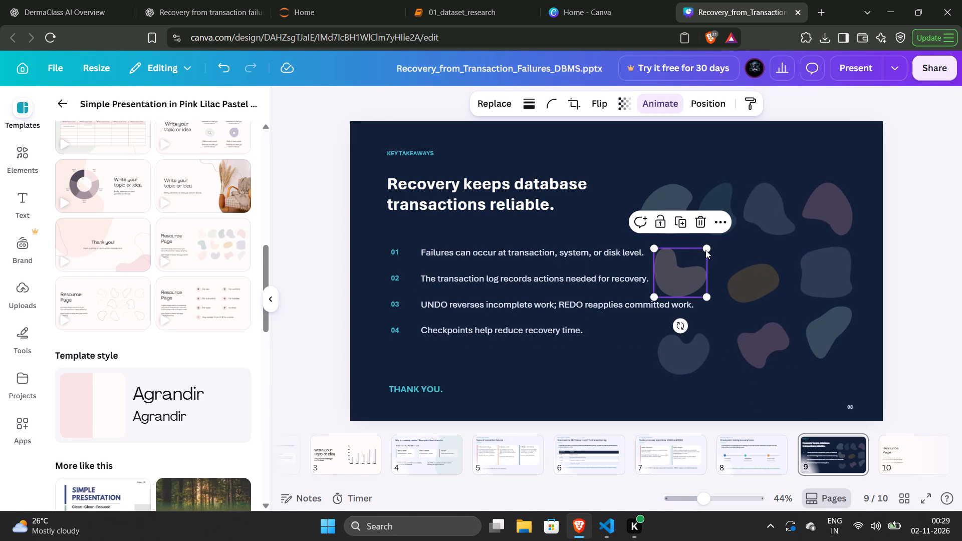
{"action": "left_click", "coordinate": [623, 106]}
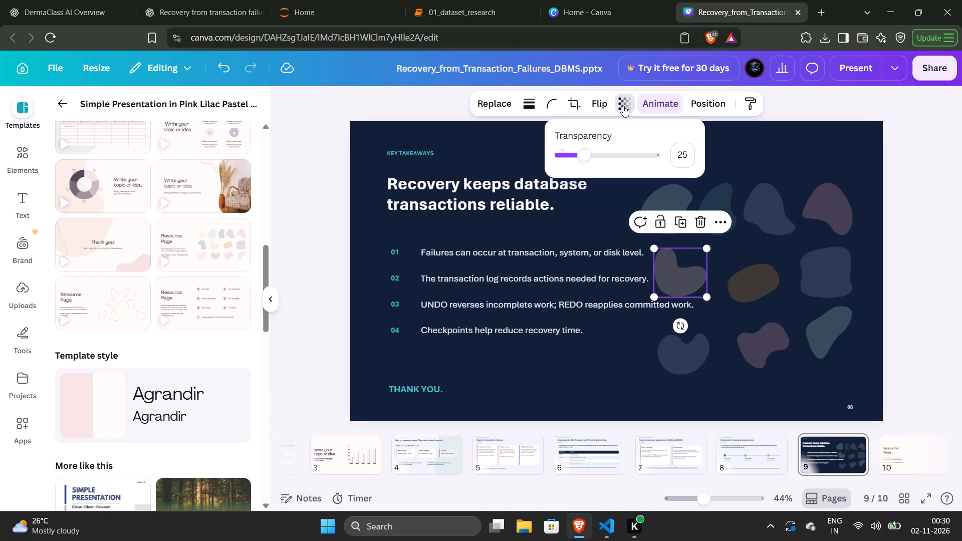
{"action": "left_click_drag", "start_coordinate": [581, 156], "coordinate": [573, 159]}
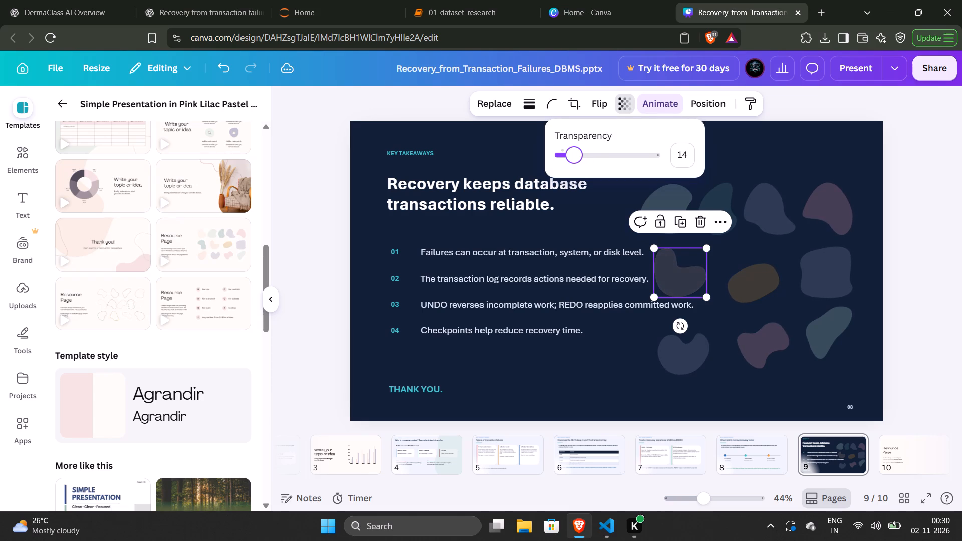
{"action": "left_click_drag", "start_coordinate": [573, 159], "coordinate": [569, 158]}
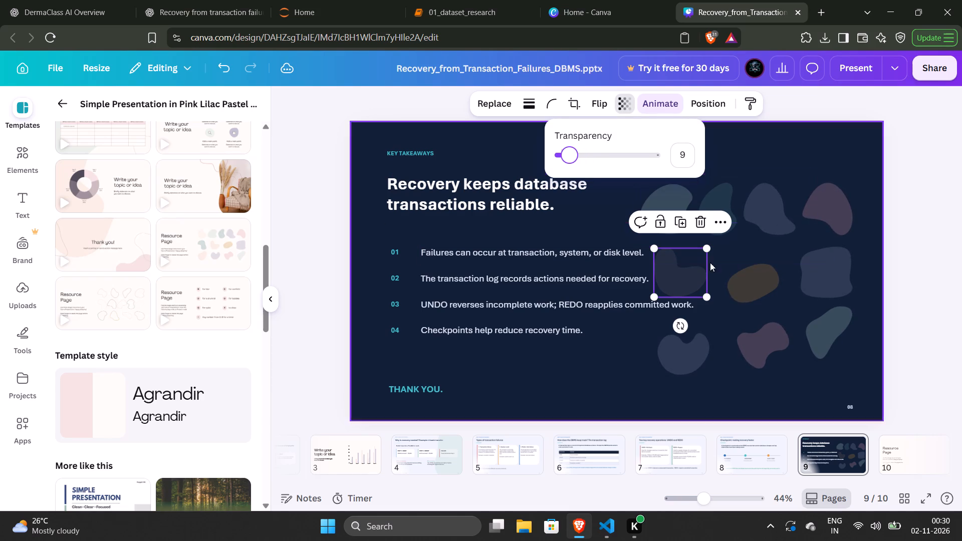
{"action": "left_click", "coordinate": [732, 286]}
{"action": "left_click", "coordinate": [665, 262]}
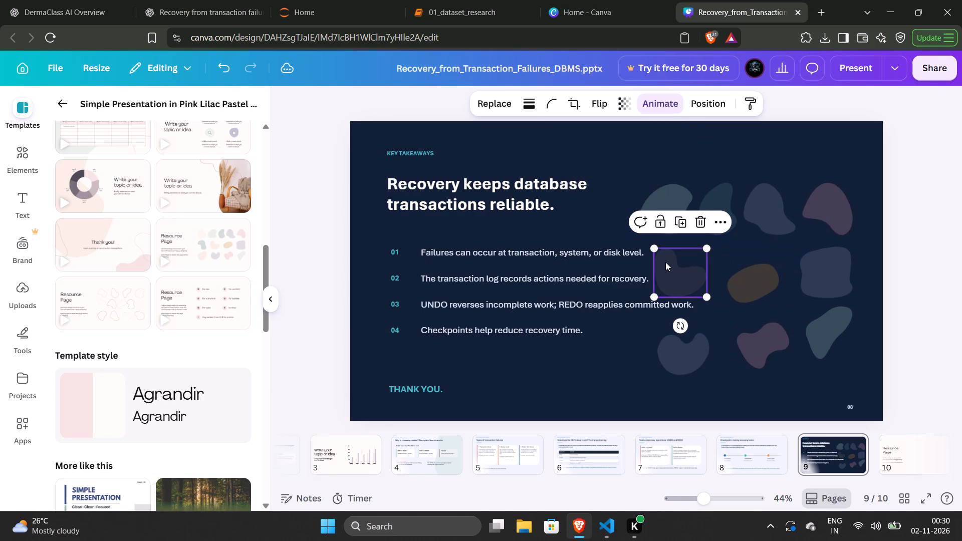
{"action": "left_click", "coordinate": [323, 151]}
Spread out the top-row blobs, the right-column blobs and the tan oval on the key takeaways slide for more even spacing.
{"action": "left_click", "coordinate": [681, 212]}
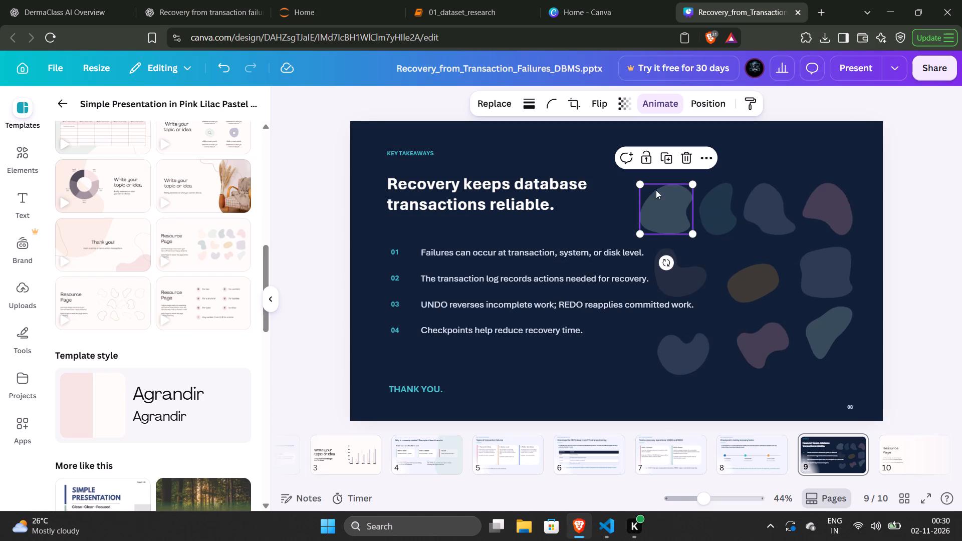
{"action": "left_click_drag", "start_coordinate": [664, 202], "coordinate": [657, 204]}
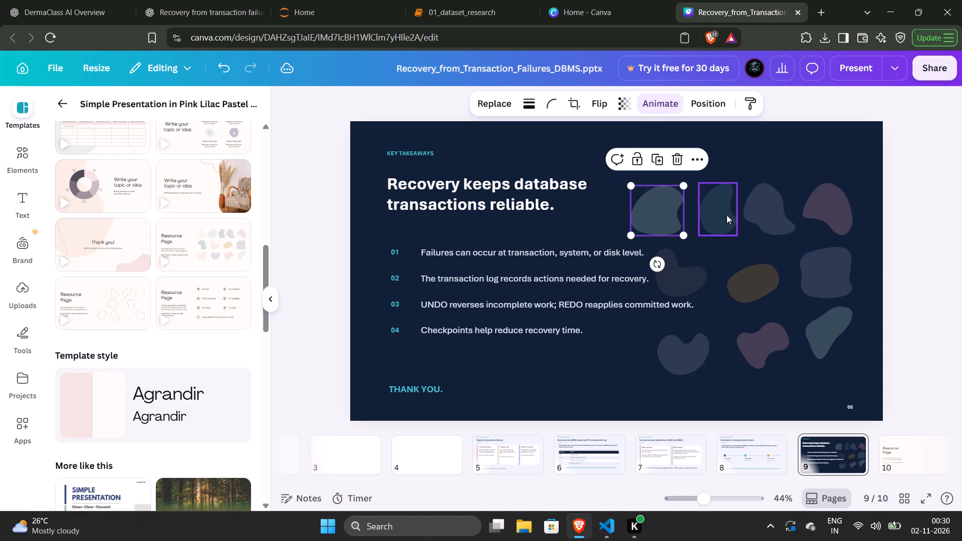
{"action": "left_click_drag", "start_coordinate": [822, 222], "coordinate": [833, 215]}
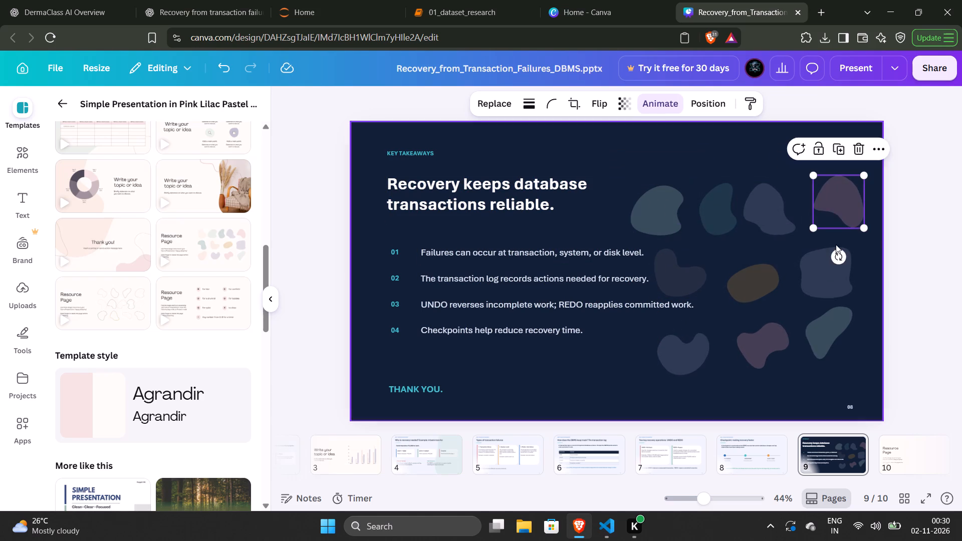
{"action": "left_click_drag", "start_coordinate": [833, 323], "coordinate": [844, 336]}
{"action": "left_click_drag", "start_coordinate": [839, 265], "coordinate": [853, 268]}
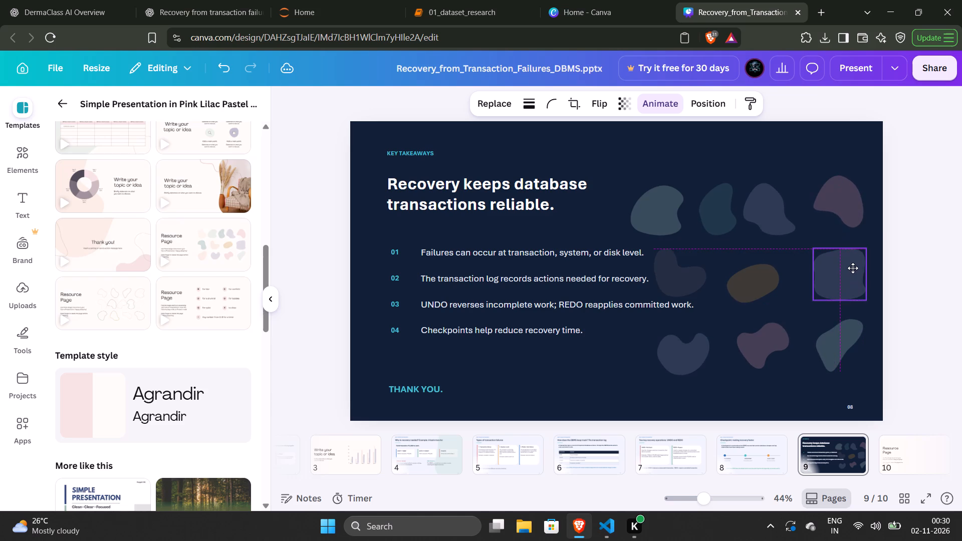
{"action": "left_click_drag", "start_coordinate": [853, 268], "coordinate": [853, 269]}
{"action": "left_click_drag", "start_coordinate": [773, 278], "coordinate": [784, 275]}
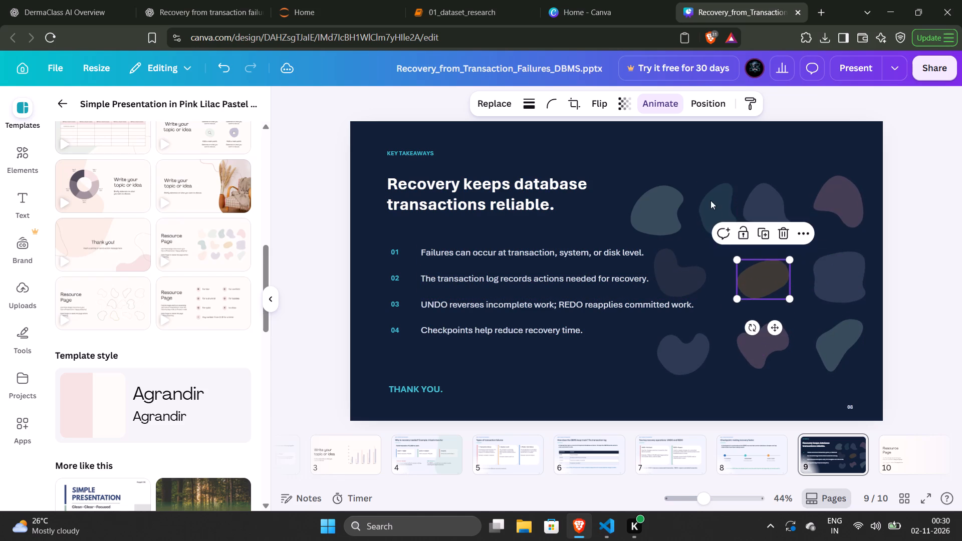
{"action": "left_click", "coordinate": [711, 195]}
{"action": "left_click_drag", "start_coordinate": [770, 213], "coordinate": [773, 211]}
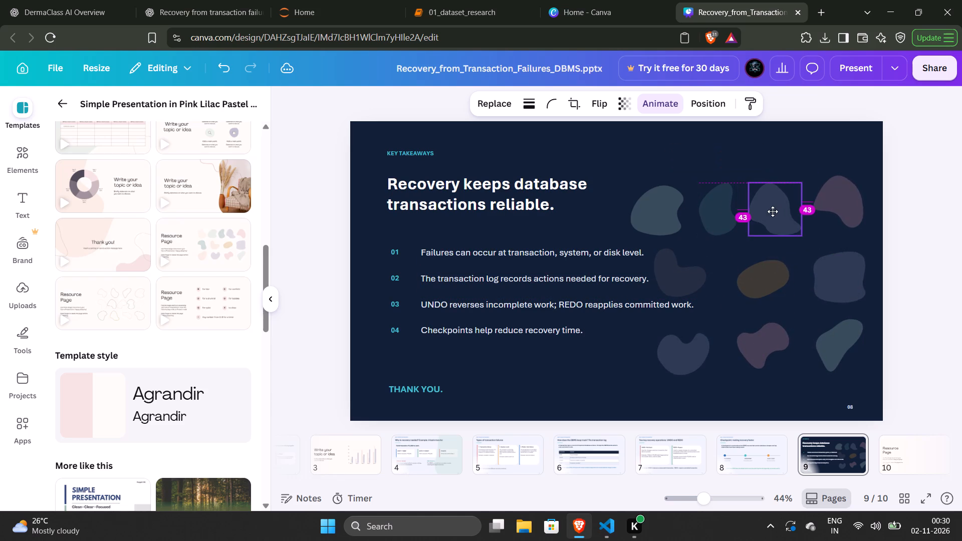
{"action": "left_click_drag", "start_coordinate": [773, 211], "coordinate": [777, 209]}
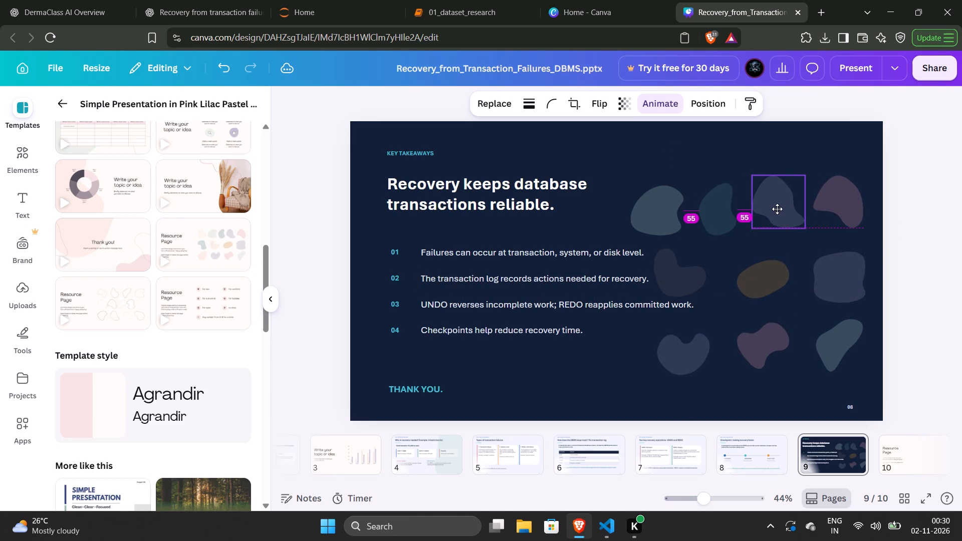
{"action": "left_click_drag", "start_coordinate": [777, 209], "coordinate": [778, 211]}
{"action": "left_click", "coordinate": [898, 251]}
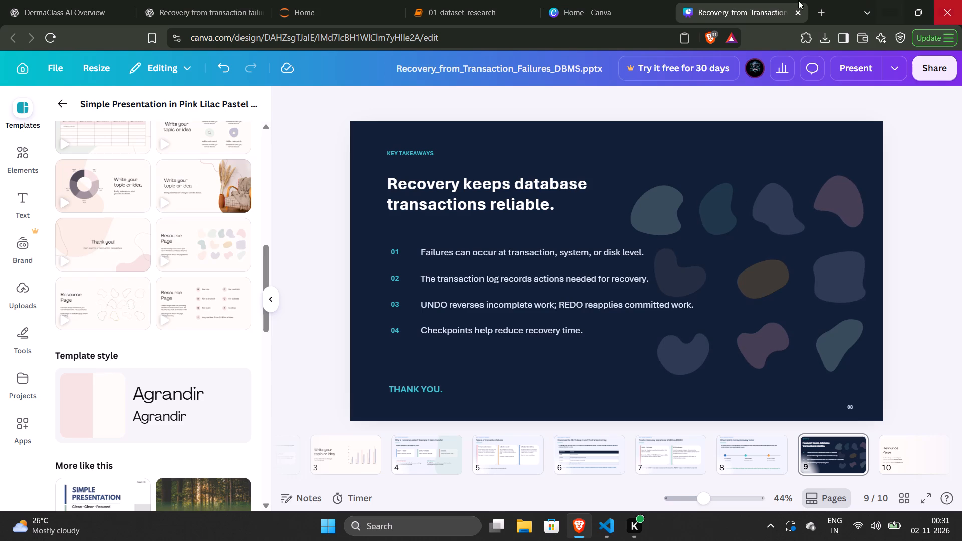
Delete the Resource Page slide at the end of the presentation.
{"action": "left_click", "coordinate": [900, 455]}
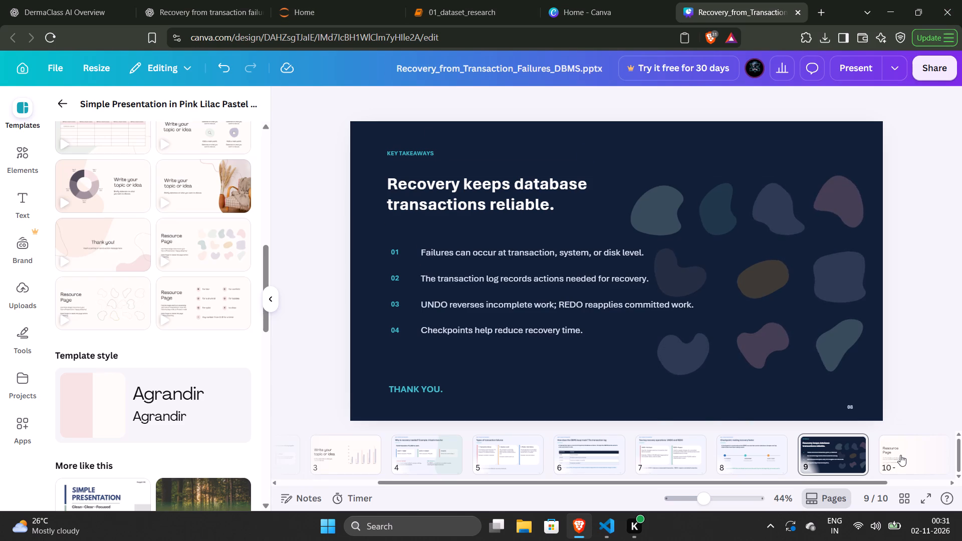
{"action": "key", "text": "Delete"}
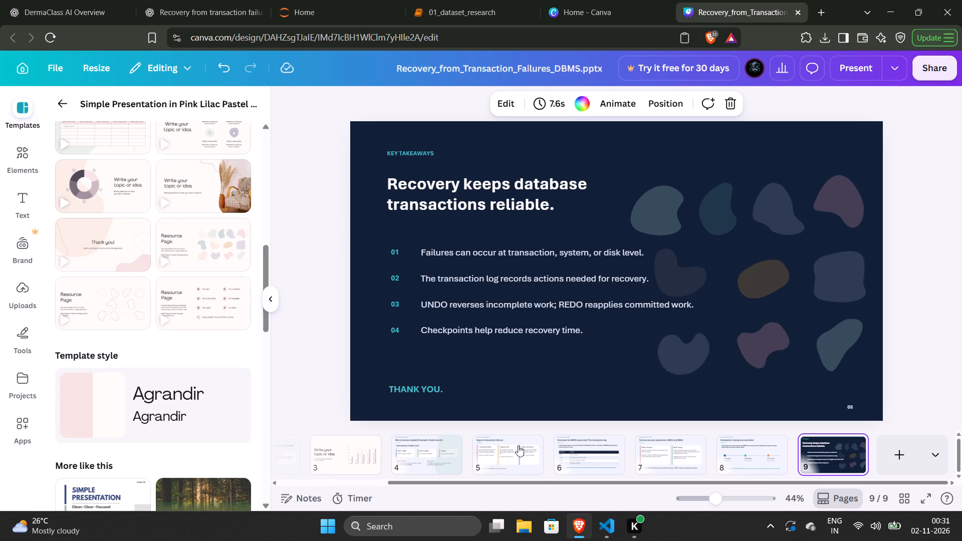
Add the "Thank you!" template as a new page and transfer its peach and pink blobs to the Checkpoint slide.
{"action": "left_click", "coordinate": [757, 451]}
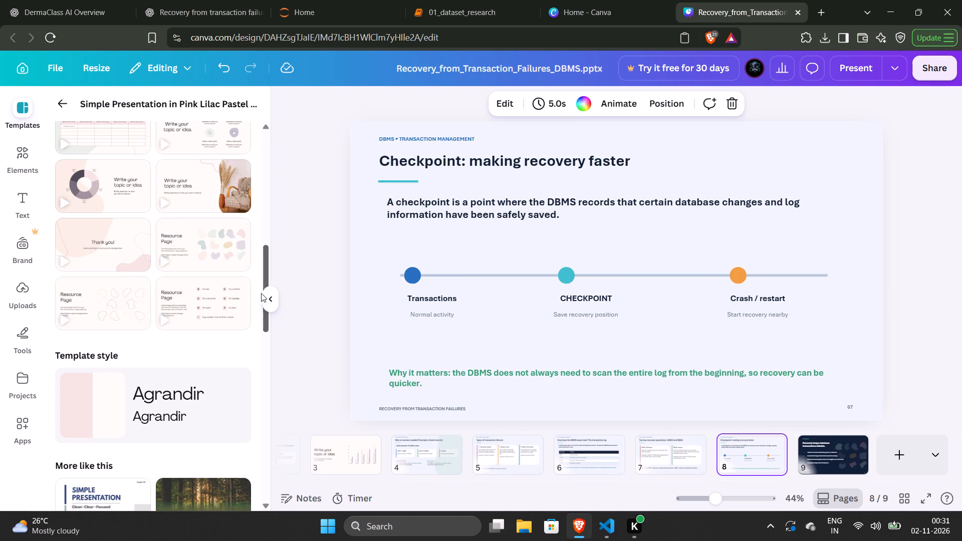
{"action": "left_click", "coordinate": [97, 244]}
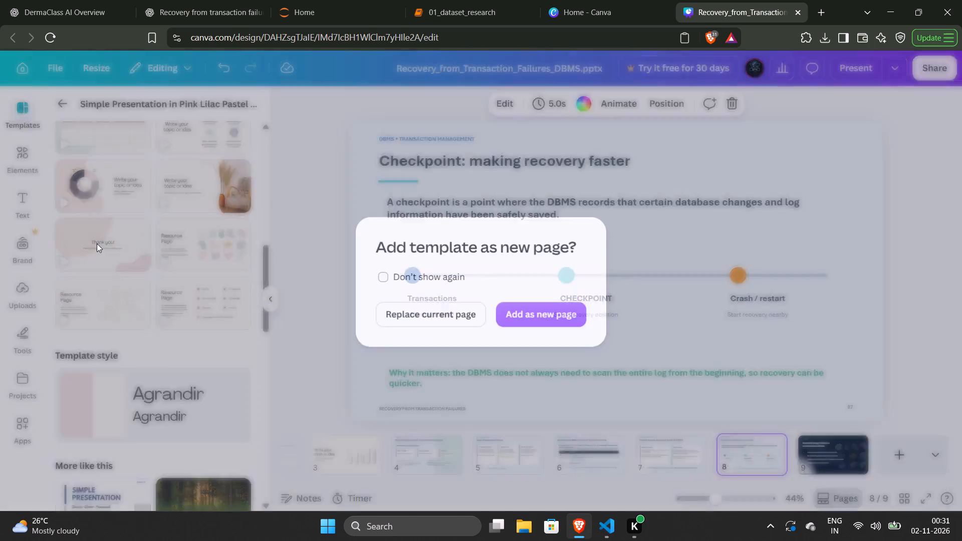
{"action": "left_click", "coordinate": [541, 311]}
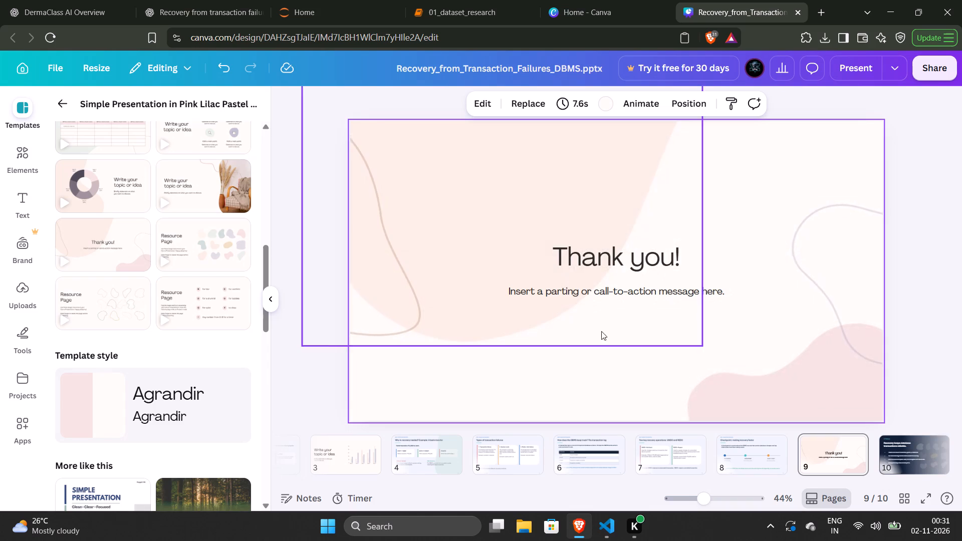
{"action": "left_click_drag", "start_coordinate": [533, 209], "coordinate": [743, 454]}
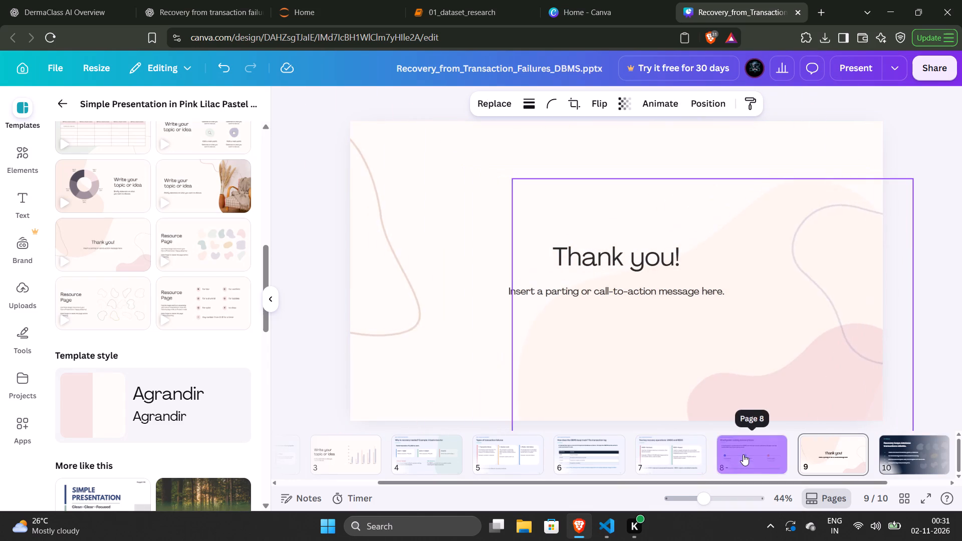
{"action": "left_click", "coordinate": [805, 445]}
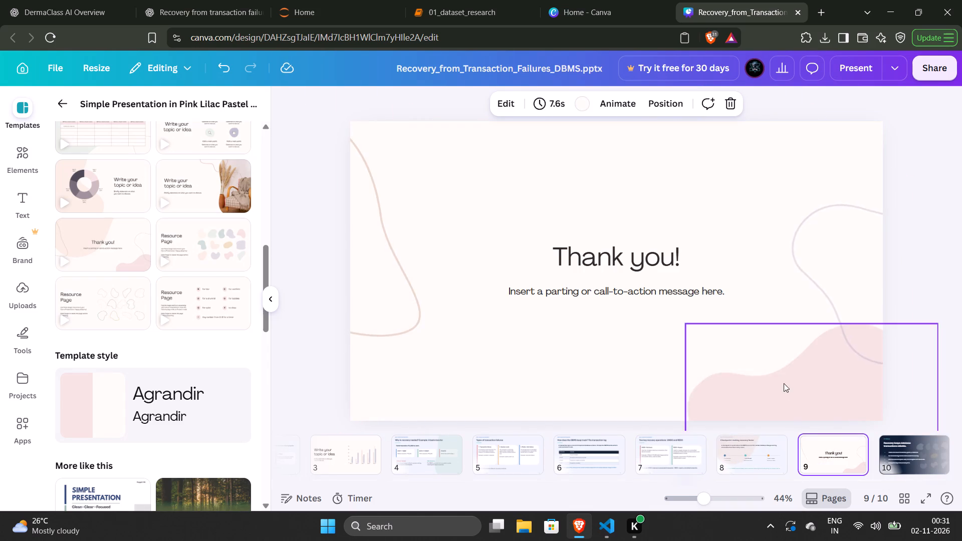
{"action": "left_click_drag", "start_coordinate": [784, 383], "coordinate": [759, 447]}
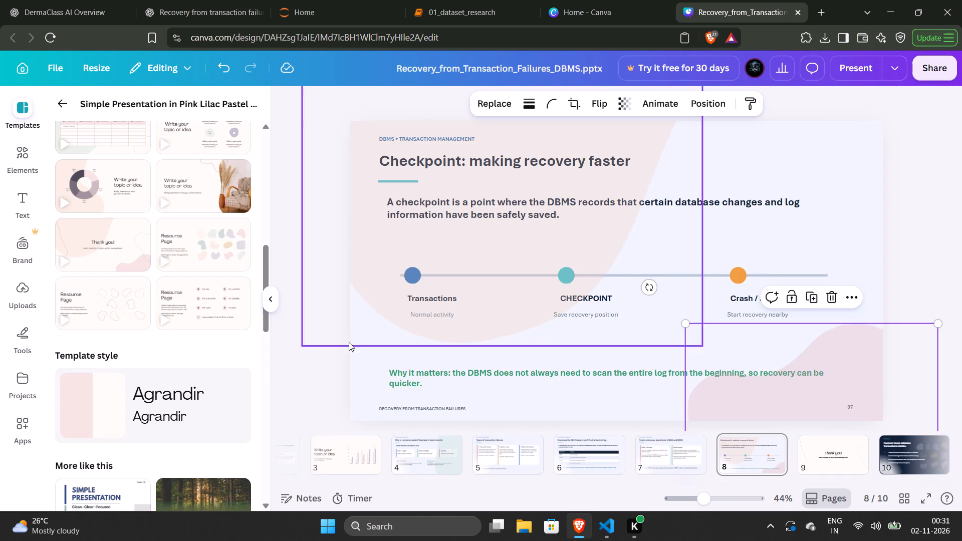
{"action": "left_click", "coordinate": [341, 341]}
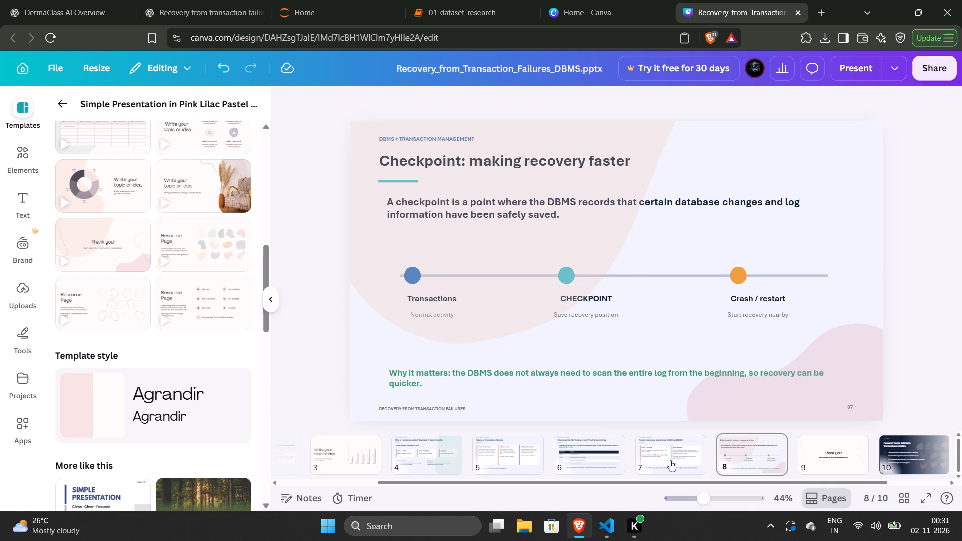
Delete the leftover "Thank you!" template page after the Checkpoint slide.
{"action": "left_click", "coordinate": [806, 461]}
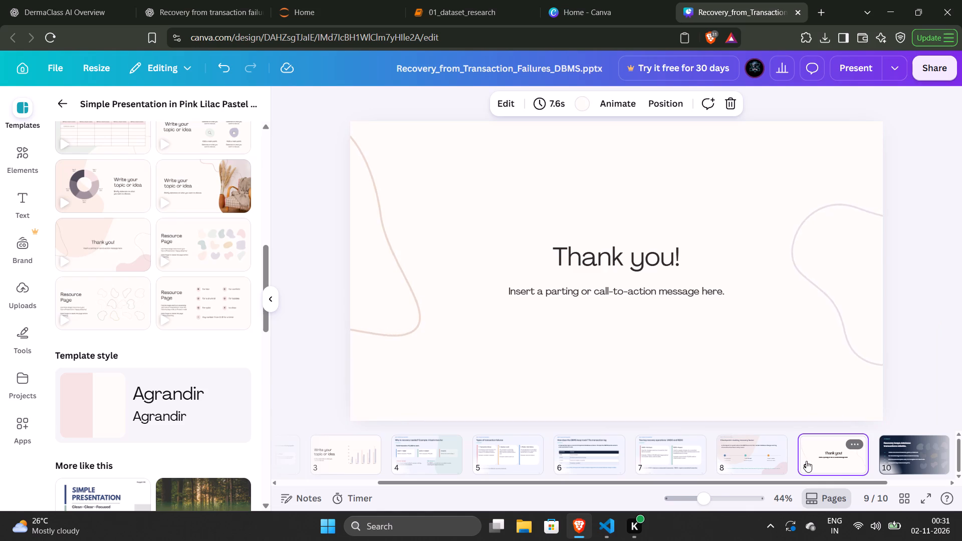
{"action": "key", "text": "Delete"}
Review the slides from UNDO and REDO back to "What is transaction recovery?" for missing decoration and leftover template pages.
{"action": "left_click", "coordinate": [666, 460]}
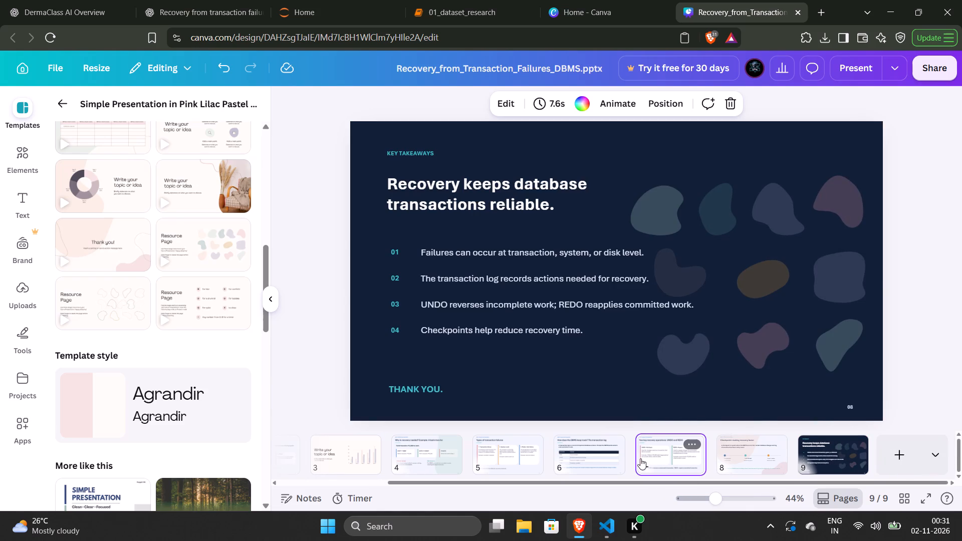
{"action": "scroll", "coordinate": [117, 280], "scroll_direction": "up", "scroll_amount": 2}
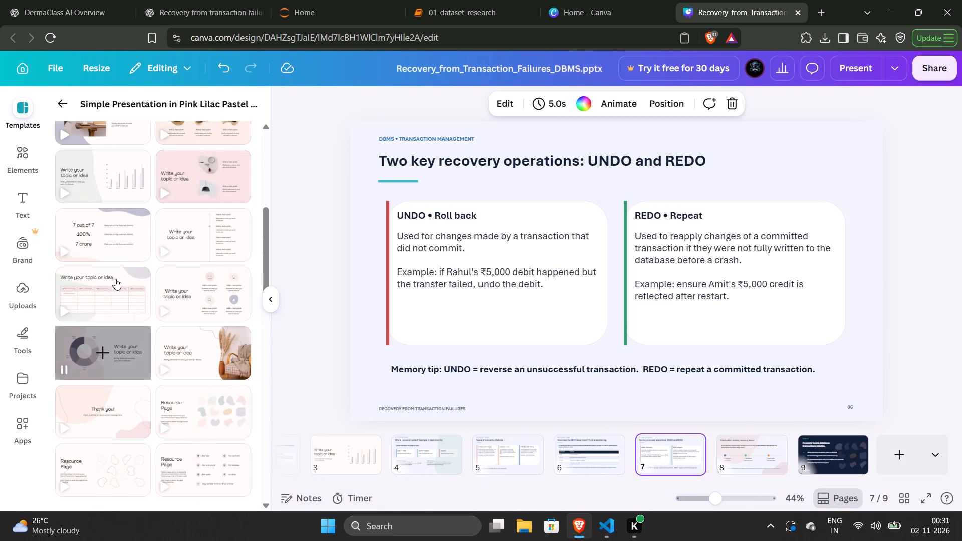
{"action": "scroll", "coordinate": [114, 279], "scroll_direction": "down", "scroll_amount": 1}
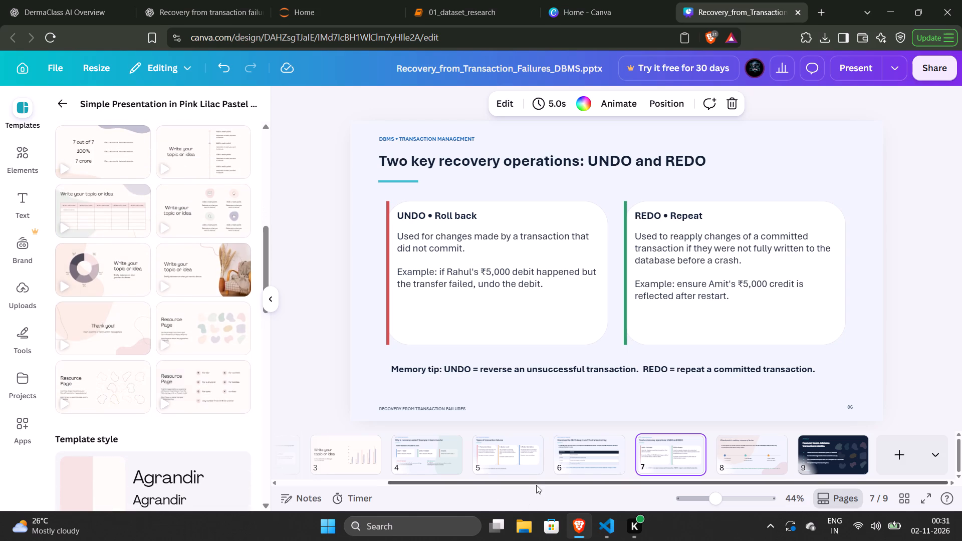
{"action": "left_click", "coordinate": [480, 466]}
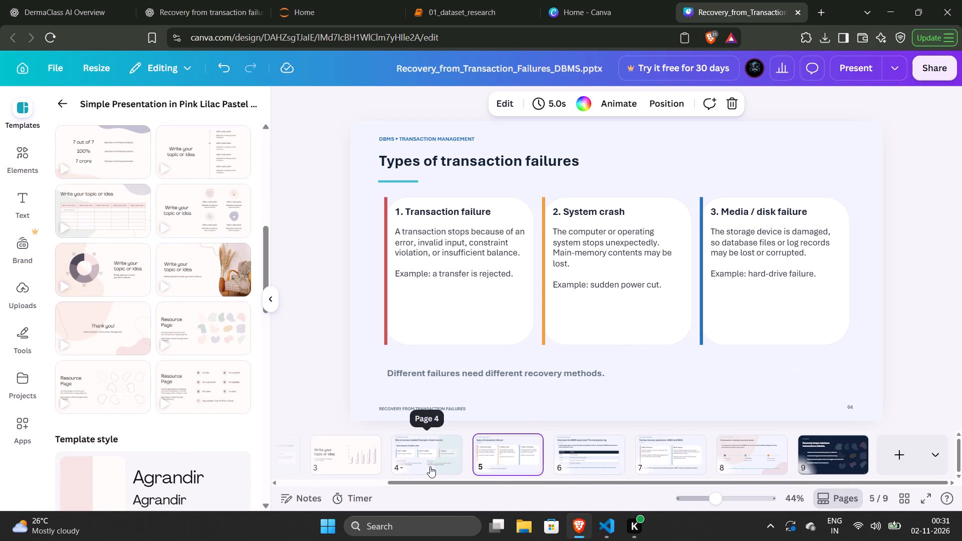
{"action": "left_click", "coordinate": [430, 466]}
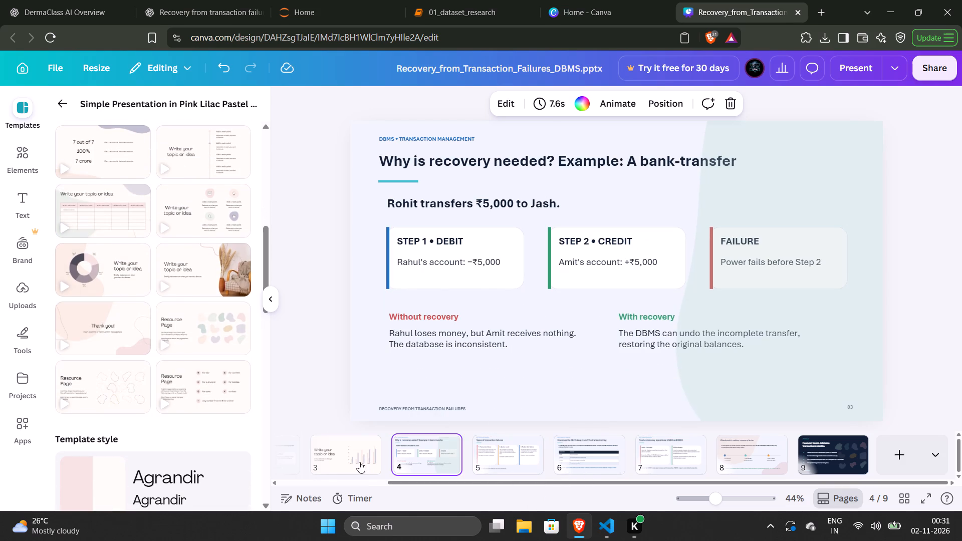
{"action": "left_click", "coordinate": [358, 462]}
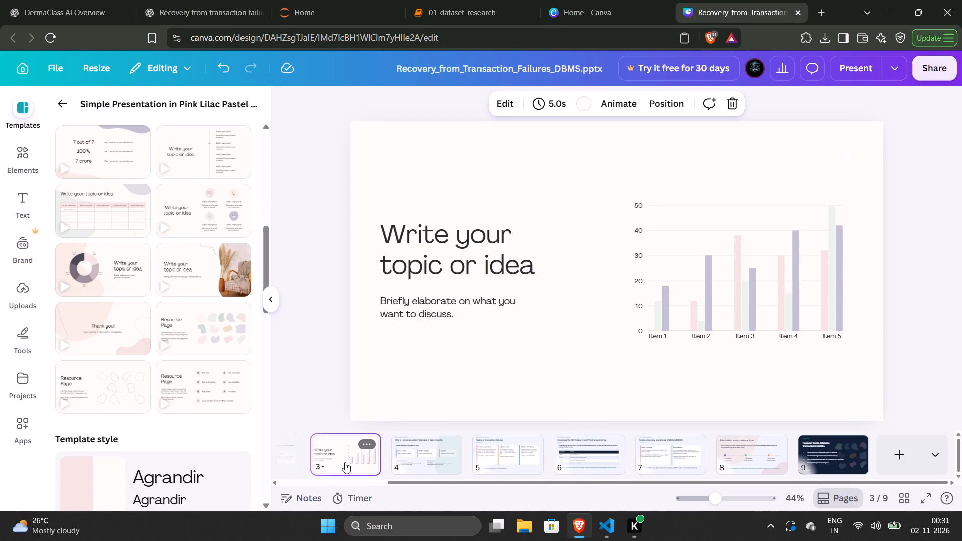
{"action": "scroll", "coordinate": [343, 465], "scroll_direction": "up", "scroll_amount": 1}
{"action": "left_click", "coordinate": [350, 463]}
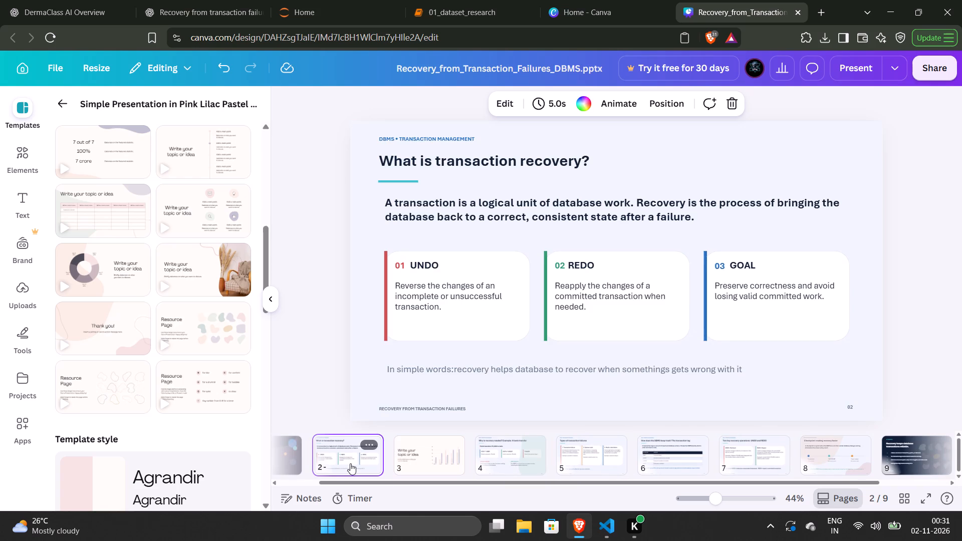
{"action": "scroll", "coordinate": [350, 463], "scroll_direction": "up", "scroll_amount": 2}
Delete the leftover "Write your topic or idea" bar chart page after the "What is transaction recovery?" slide.
{"action": "left_click", "coordinate": [470, 456]}
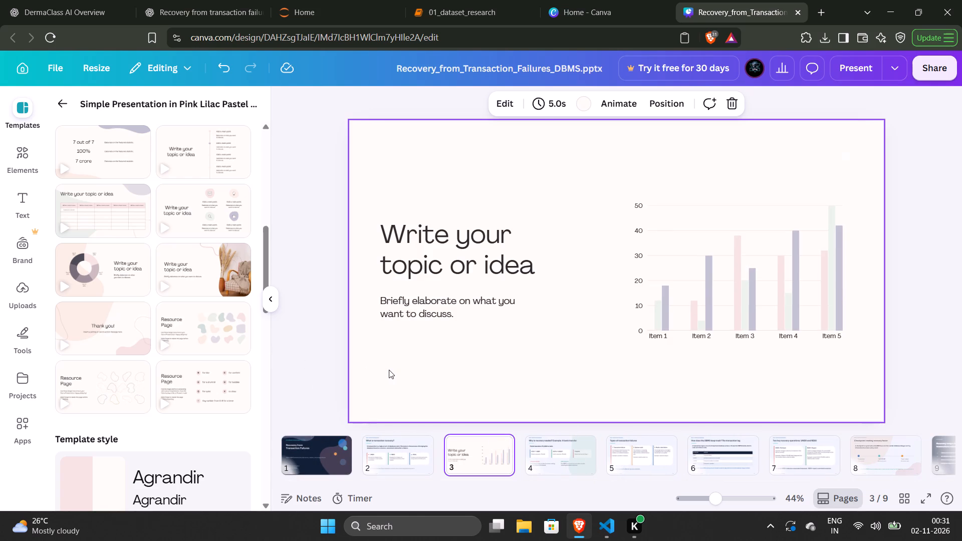
{"action": "key", "text": "Delete"}
Add the "Add a section header" template as a new page after the "What is transaction recovery?" slide.
{"action": "scroll", "coordinate": [372, 366], "scroll_direction": "up", "scroll_amount": 2}
{"action": "scroll", "coordinate": [249, 366], "scroll_direction": "down", "scroll_amount": 1}
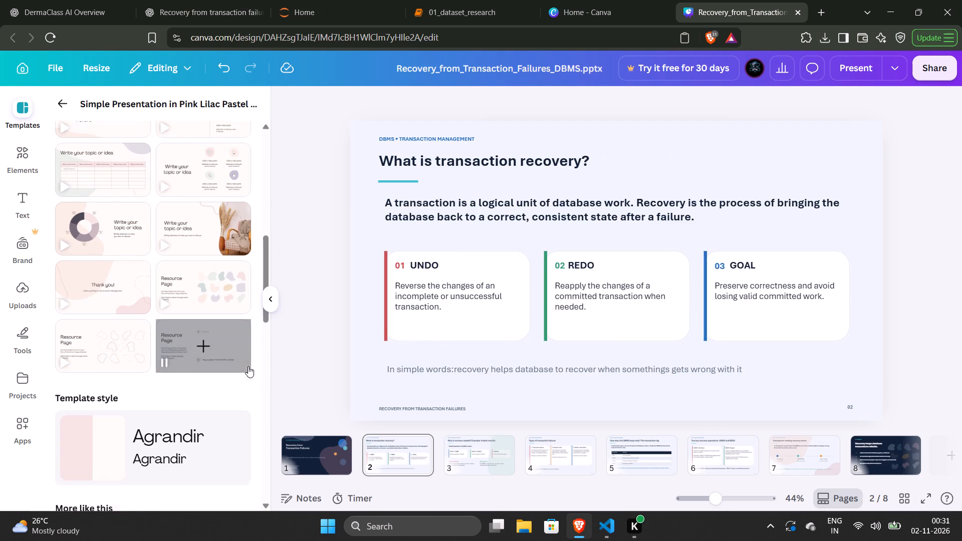
{"action": "scroll", "coordinate": [216, 380], "scroll_direction": "up", "scroll_amount": 4}
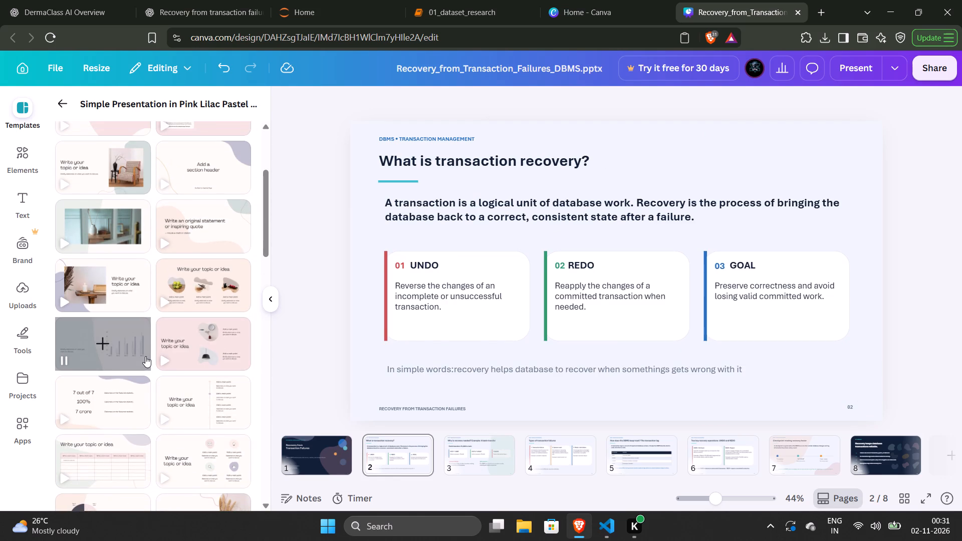
{"action": "scroll", "coordinate": [145, 356], "scroll_direction": "up", "scroll_amount": 1}
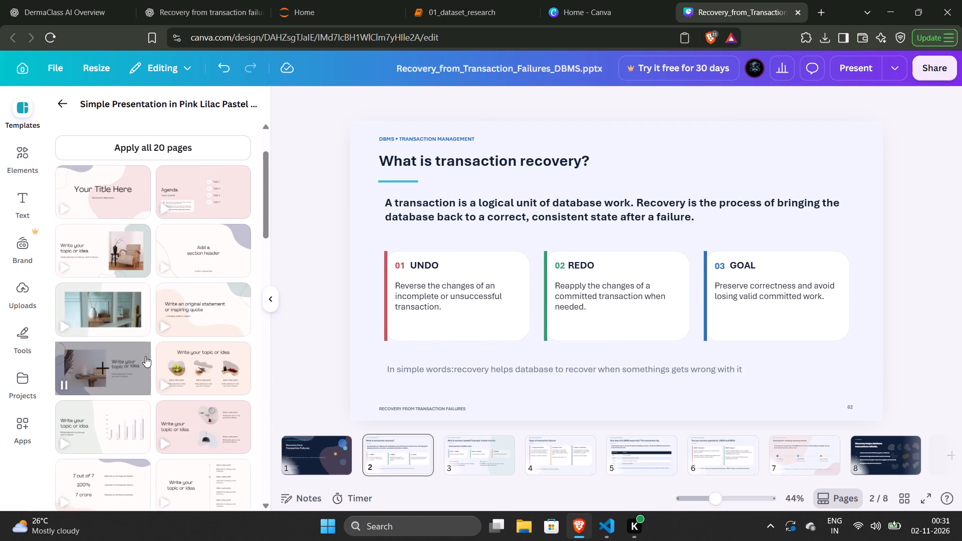
{"action": "left_click", "coordinate": [201, 250]}
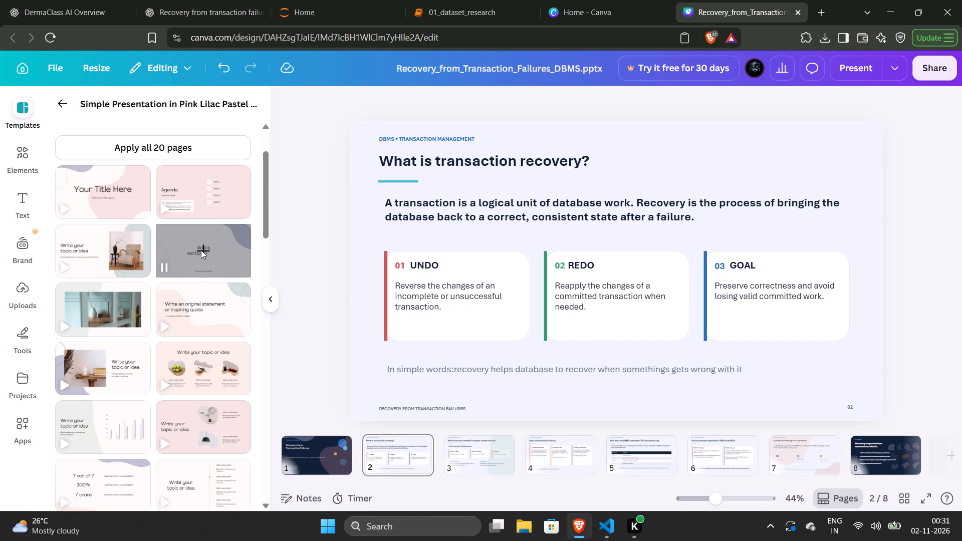
{"action": "left_click", "coordinate": [505, 319]}
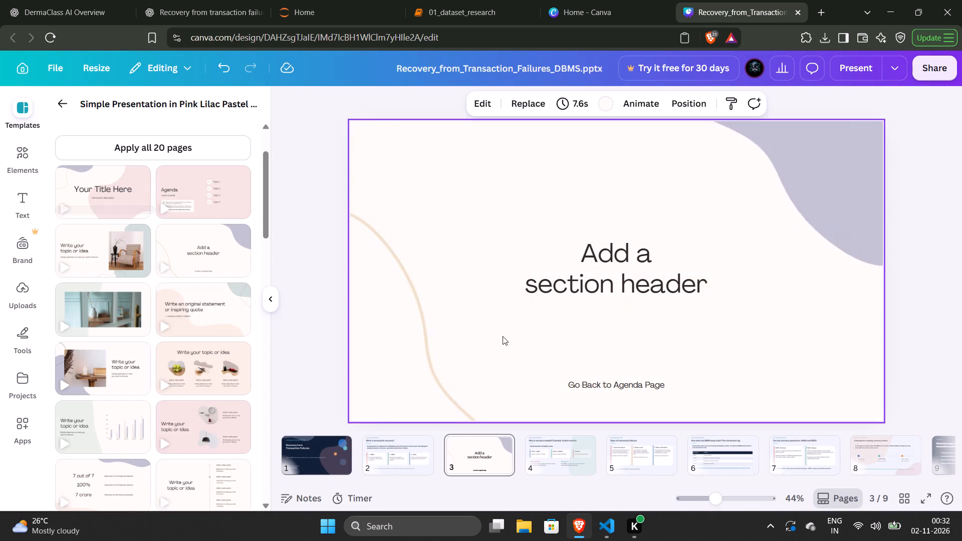
Move the lilac blob from the "Add a section header" page onto the "What is transaction recovery?" slide, at its upper-right corner.
{"action": "left_click_drag", "start_coordinate": [819, 134], "coordinate": [441, 430]}
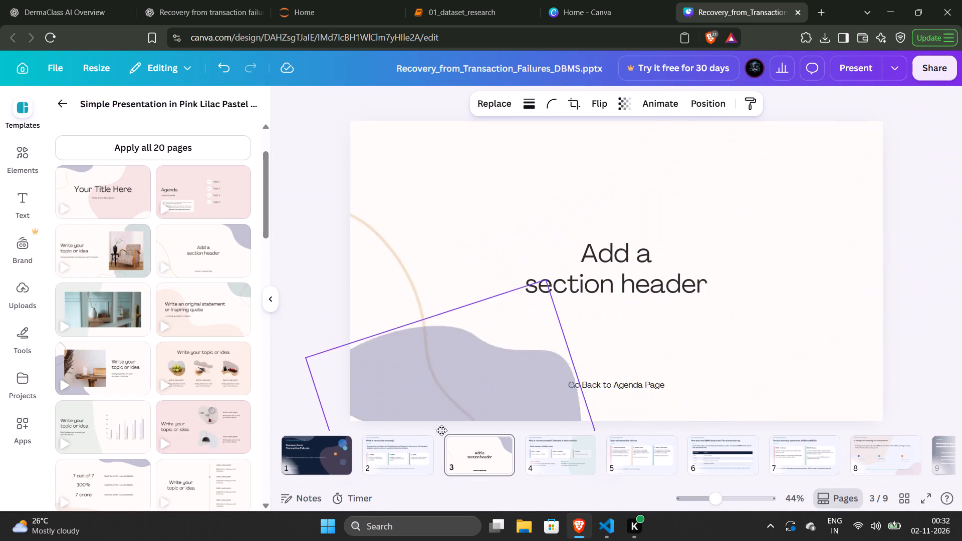
{"action": "left_click_drag", "start_coordinate": [441, 430], "coordinate": [420, 454]}
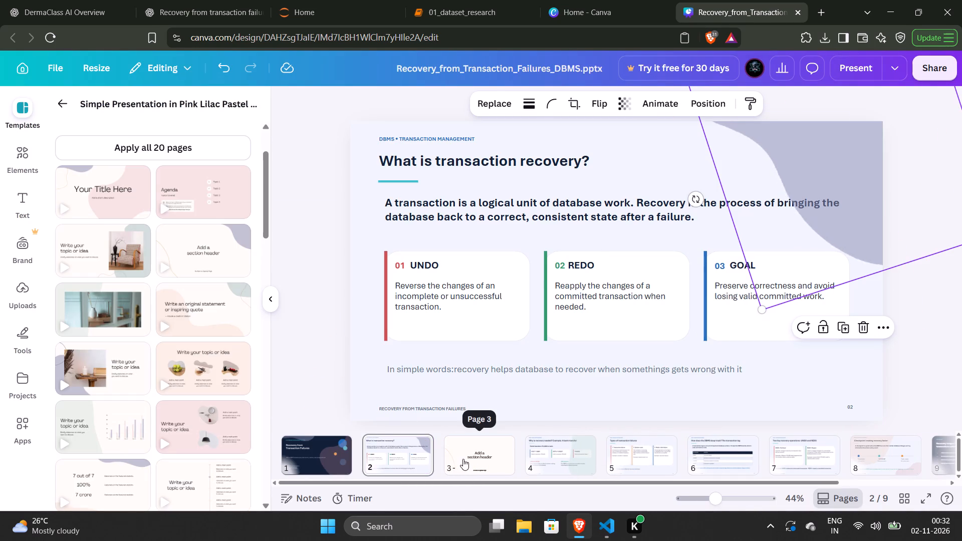
Move the beige curved line from the "Add a section header" page to the lower-left corner of the "What is transaction recovery?" slide.
{"action": "left_click", "coordinate": [462, 459]}
{"action": "left_click_drag", "start_coordinate": [452, 374], "coordinate": [415, 462]}
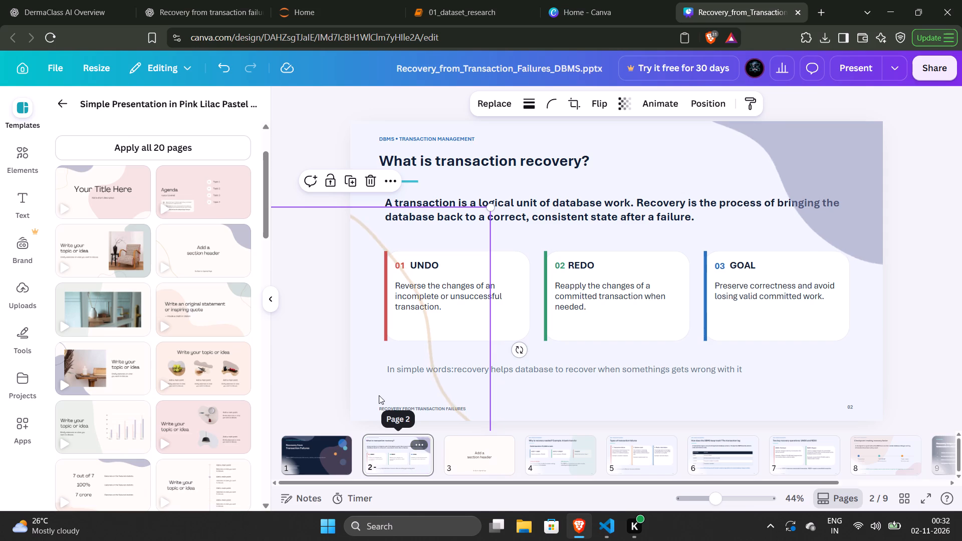
{"action": "left_click_drag", "start_coordinate": [376, 238], "coordinate": [358, 324]}
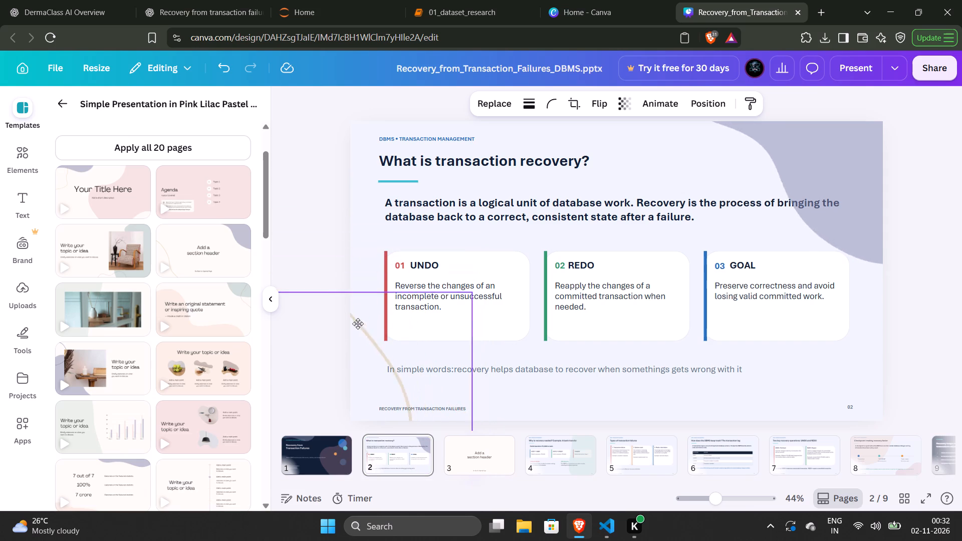
{"action": "left_click_drag", "start_coordinate": [358, 324], "coordinate": [915, 367]}
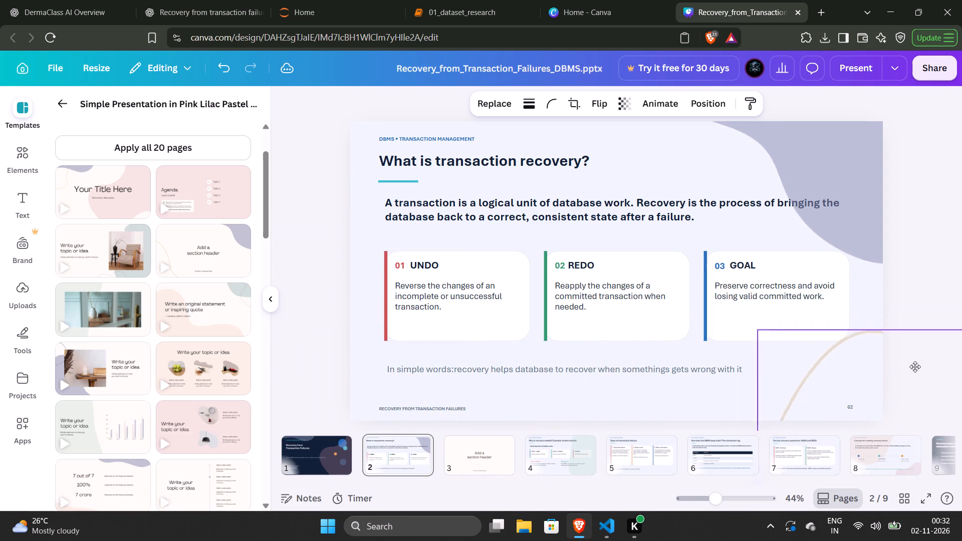
{"action": "left_click_drag", "start_coordinate": [915, 367], "coordinate": [465, 399]}
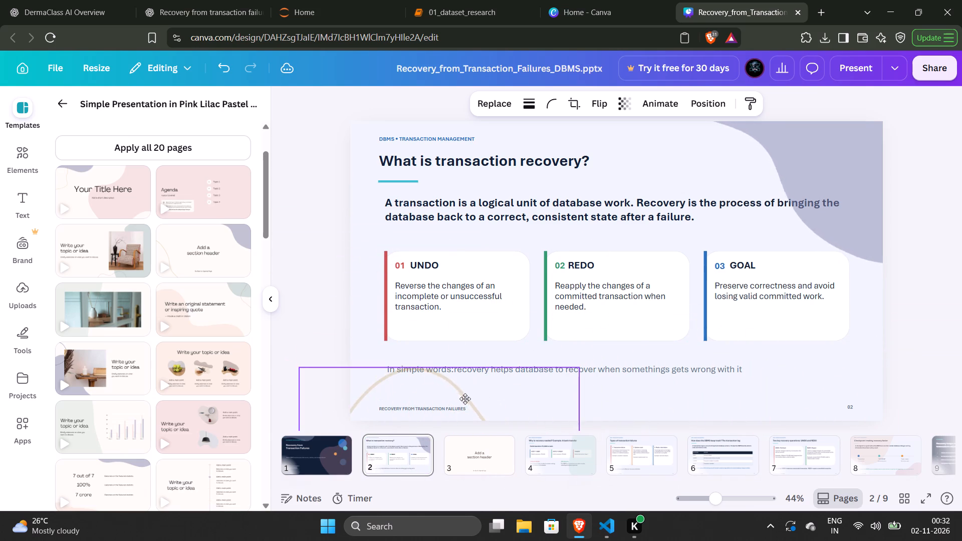
{"action": "left_click_drag", "start_coordinate": [465, 399], "coordinate": [436, 376]}
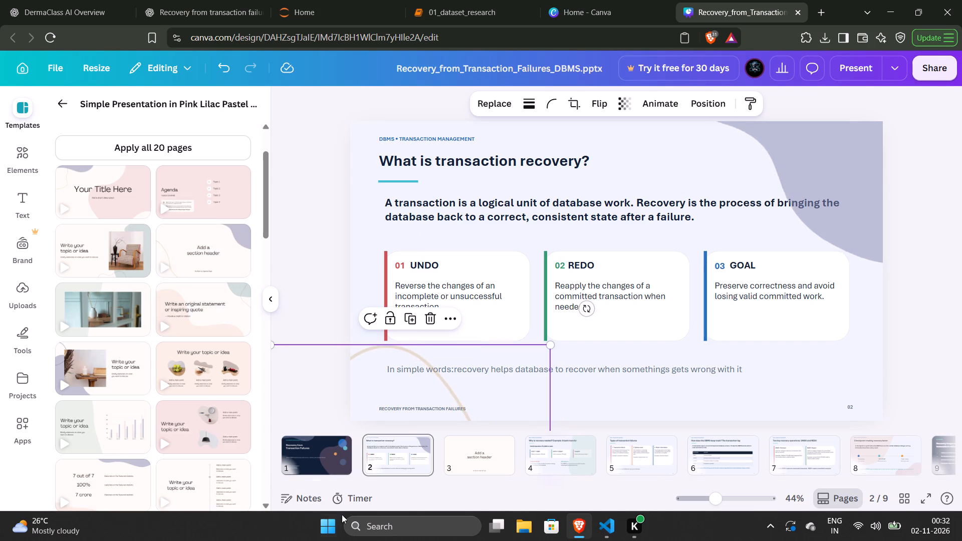
{"action": "left_click", "coordinate": [310, 200]}
Delete the leftover "Add a section header" page after the "What is transaction recovery?" slide.
{"action": "left_click", "coordinate": [463, 454]}
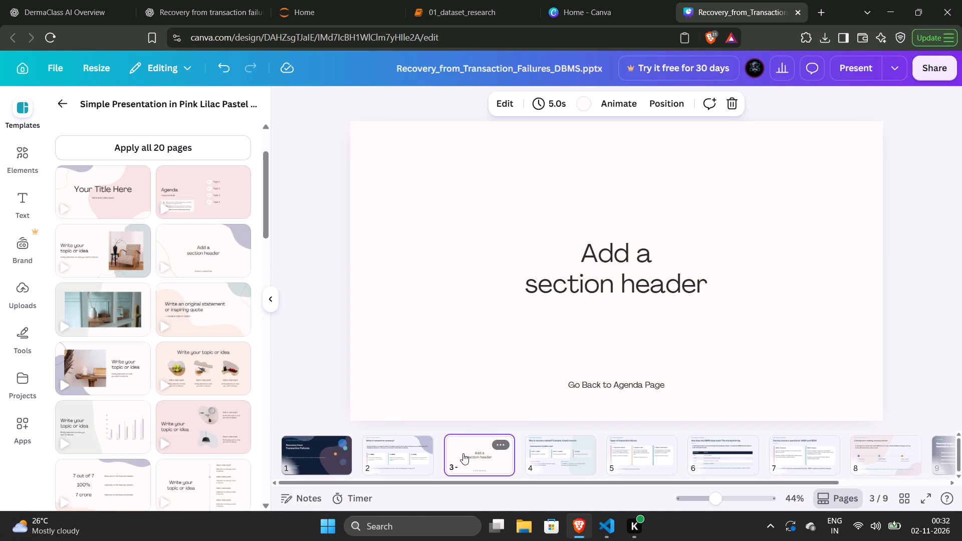
{"action": "key", "text": "Delete"}
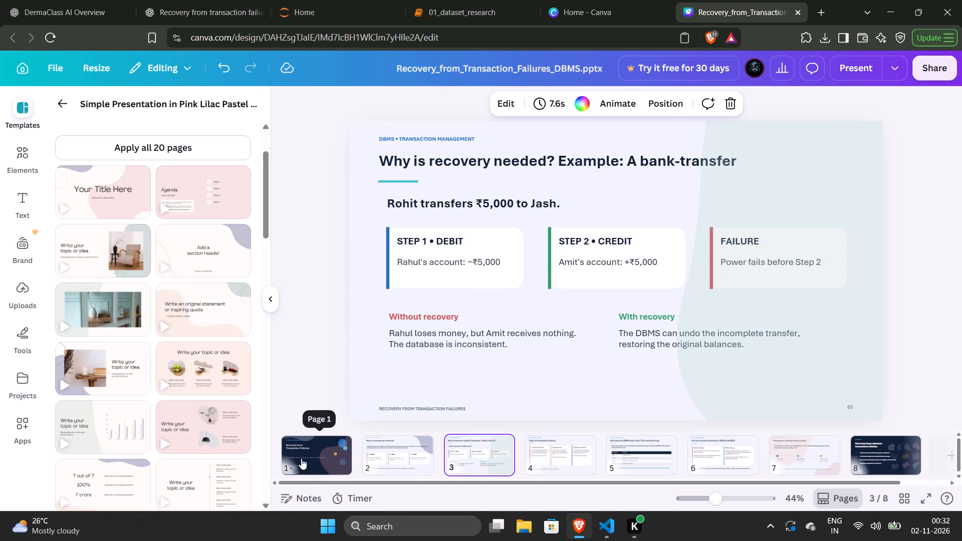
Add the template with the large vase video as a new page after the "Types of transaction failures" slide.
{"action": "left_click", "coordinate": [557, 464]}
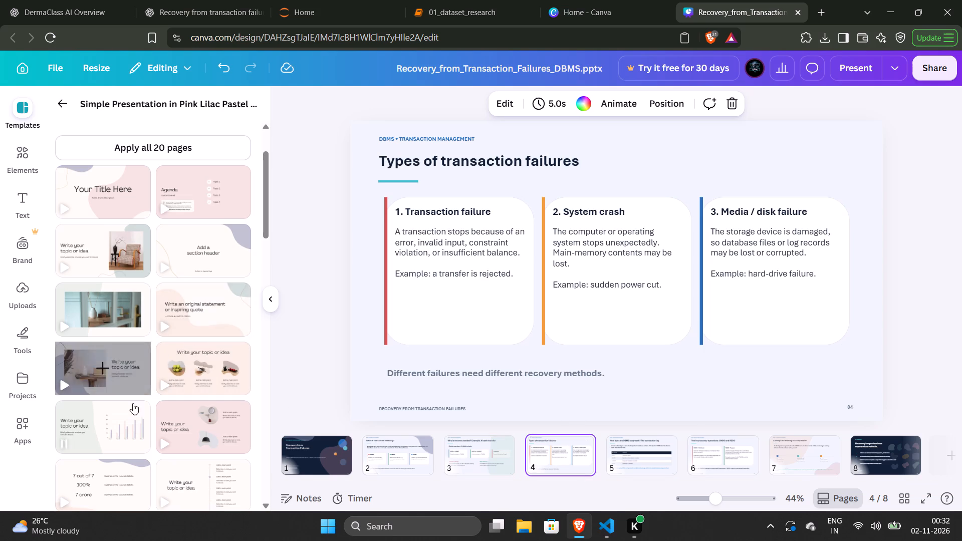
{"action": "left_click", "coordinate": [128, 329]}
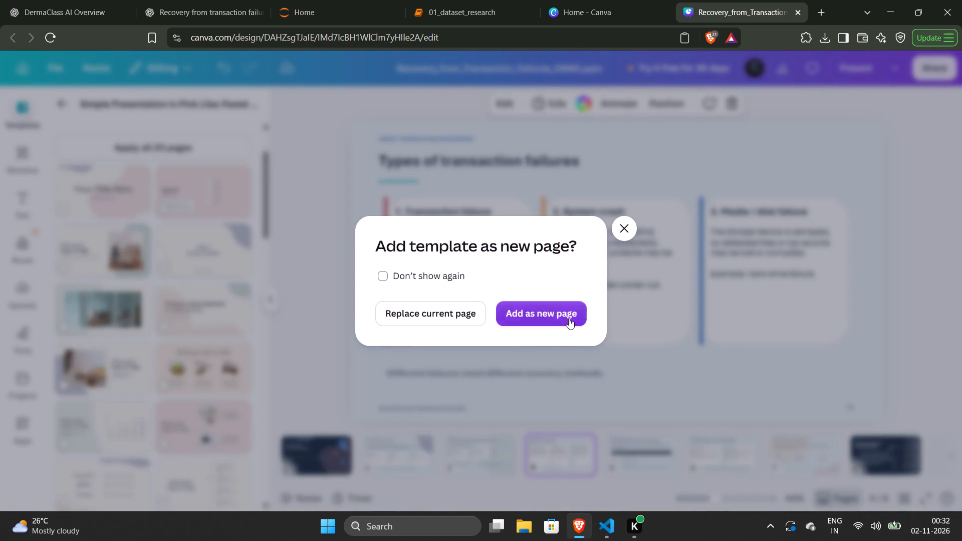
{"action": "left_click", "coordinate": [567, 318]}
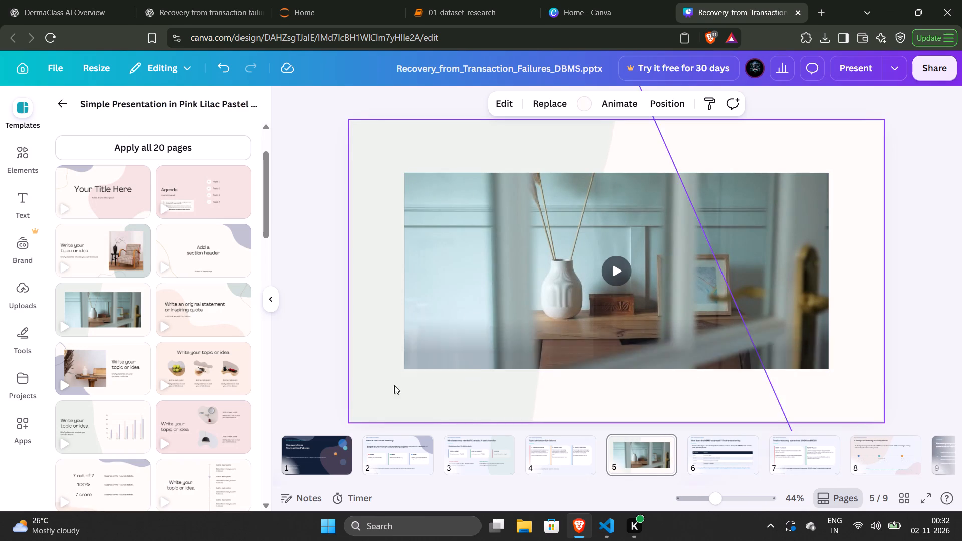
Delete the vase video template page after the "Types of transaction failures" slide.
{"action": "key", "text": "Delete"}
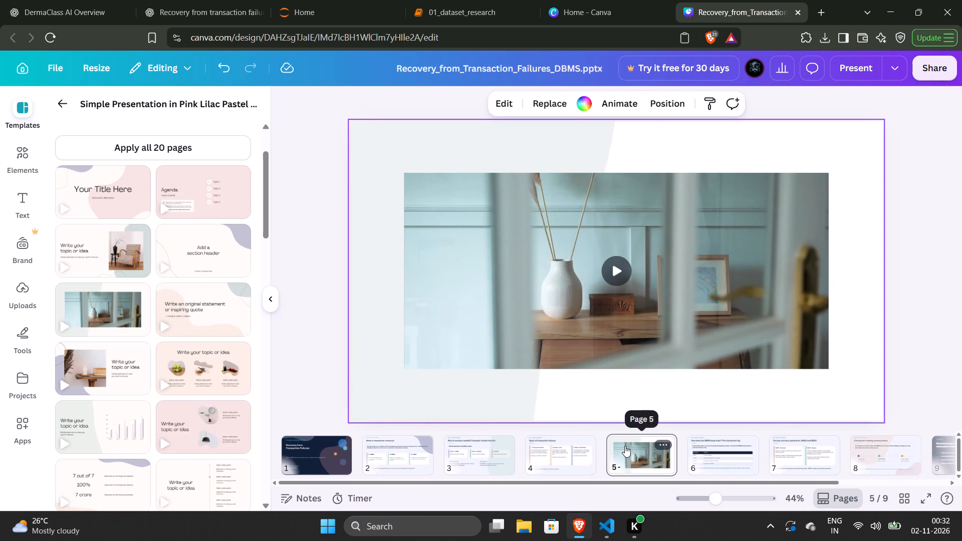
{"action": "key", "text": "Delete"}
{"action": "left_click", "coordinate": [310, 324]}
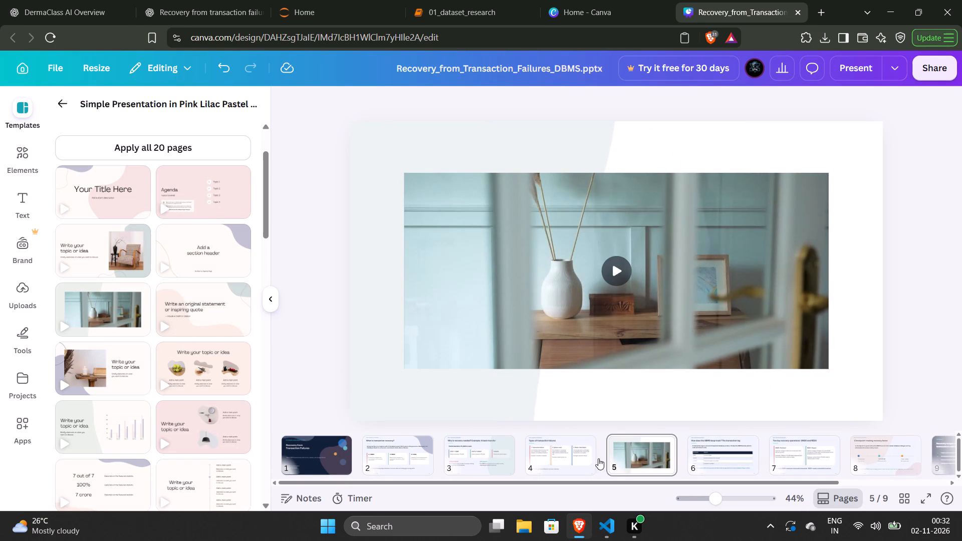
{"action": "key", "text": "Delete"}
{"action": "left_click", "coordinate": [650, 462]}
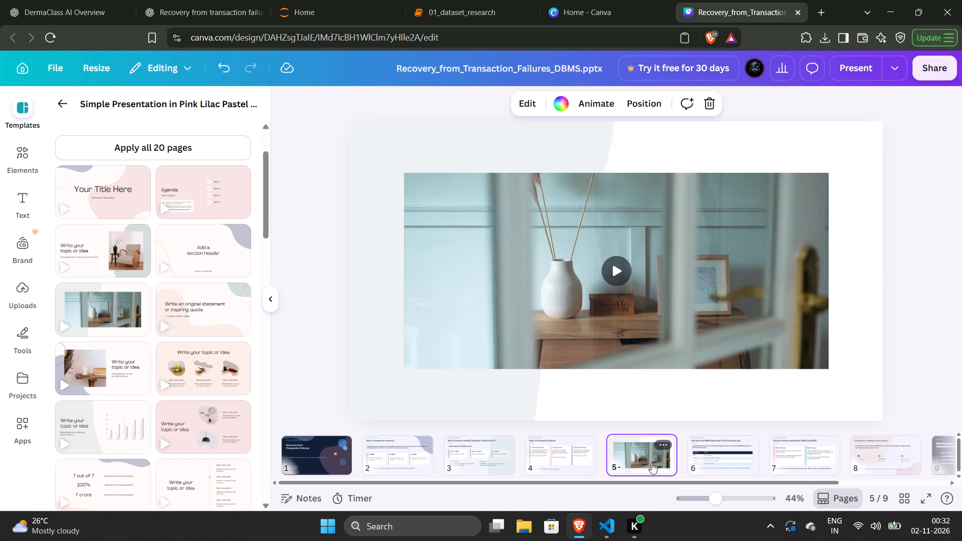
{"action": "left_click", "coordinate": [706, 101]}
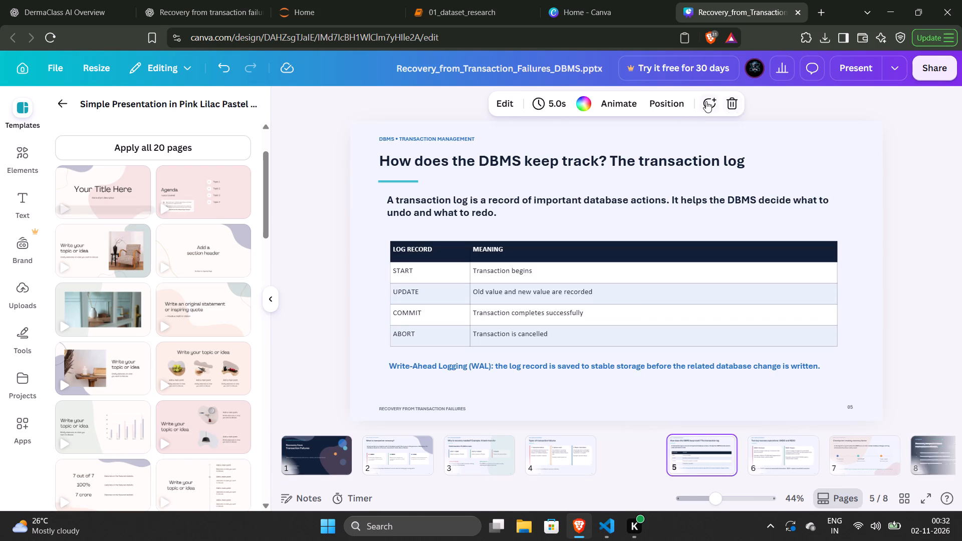
Add the "Write your topic or idea" template with the armchair photo as a new page after the transaction log slide.
{"action": "scroll", "coordinate": [140, 349], "scroll_direction": "up", "scroll_amount": 1}
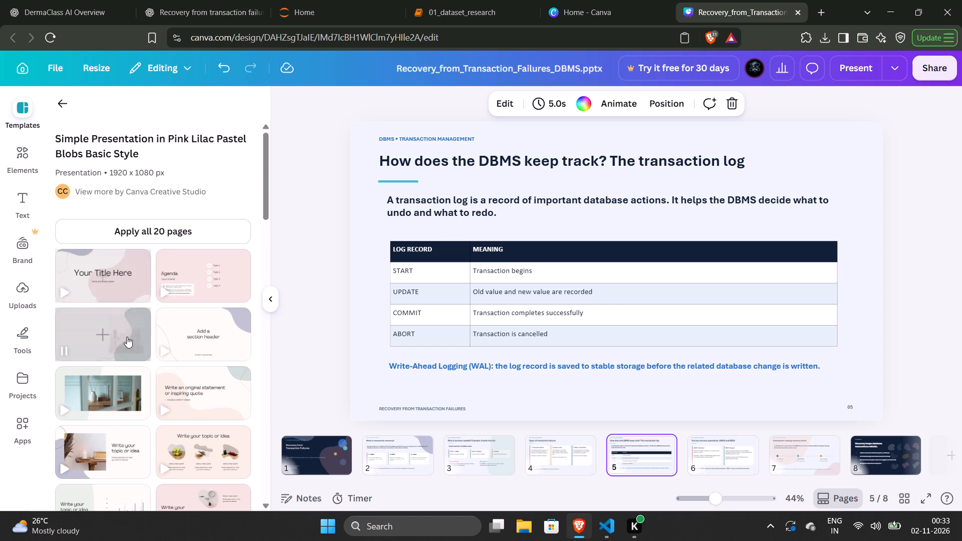
{"action": "scroll", "coordinate": [108, 383], "scroll_direction": "down", "scroll_amount": 2}
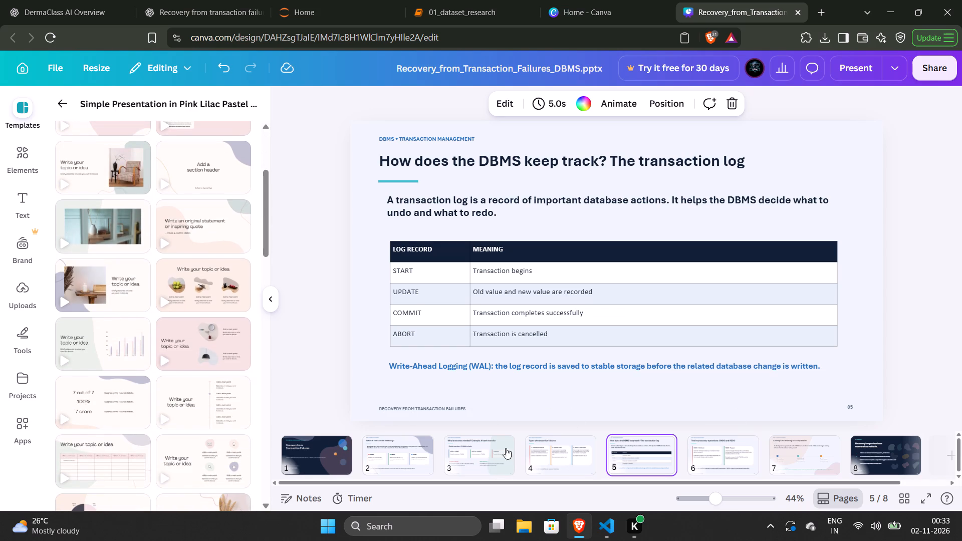
{"action": "scroll", "coordinate": [192, 430], "scroll_direction": "down", "scroll_amount": 2}
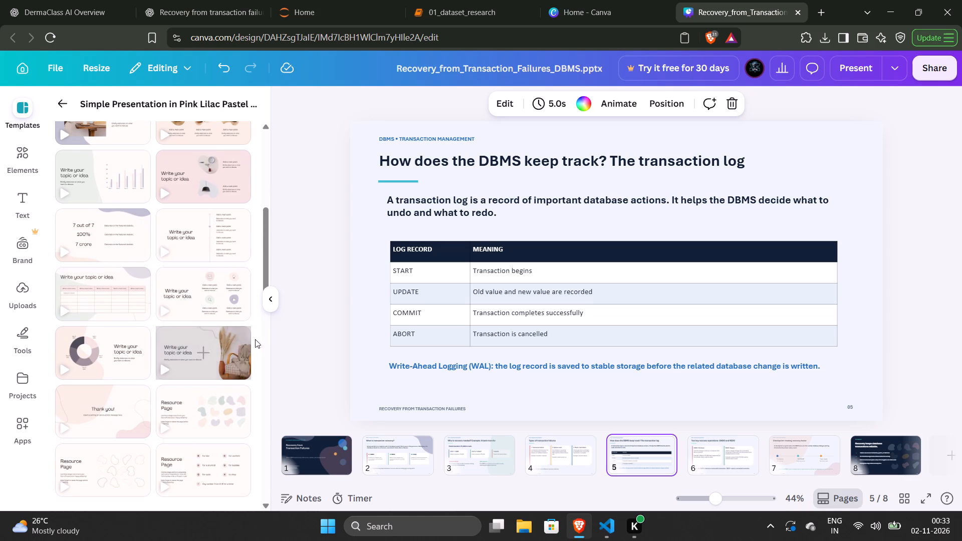
{"action": "left_click", "coordinate": [214, 345]}
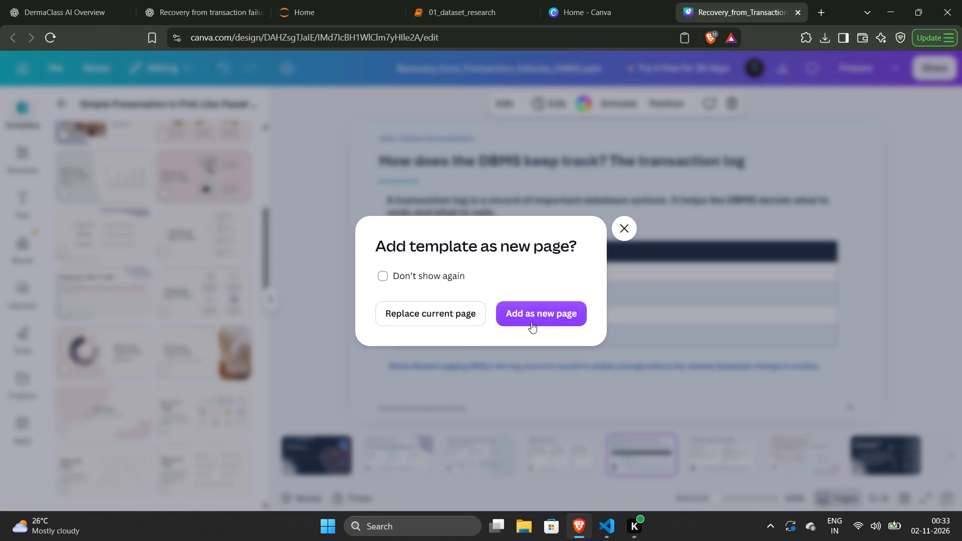
{"action": "left_click", "coordinate": [549, 317]}
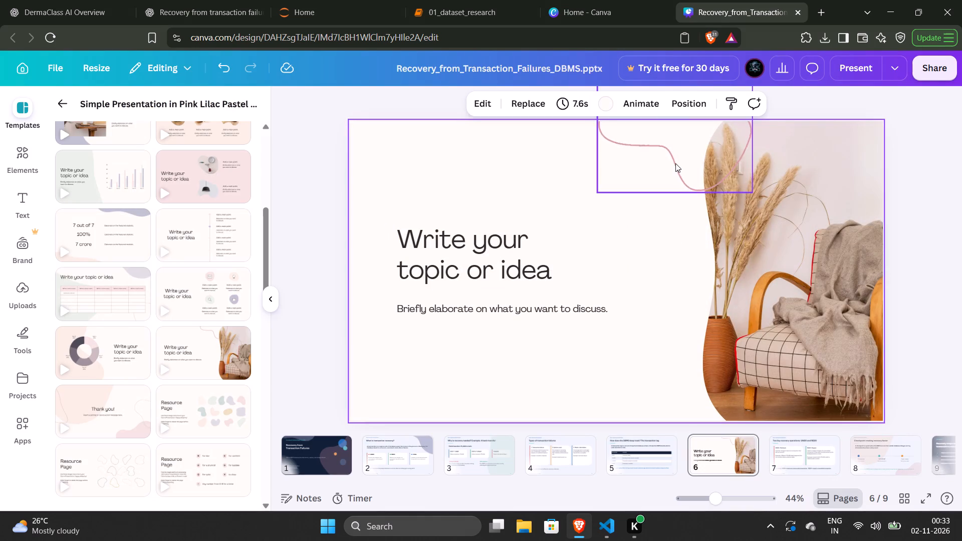
Move the pink curved line from the armchair template page to the upper-right corner of the "Types of transaction failures" slide.
{"action": "left_click_drag", "start_coordinate": [675, 163], "coordinate": [579, 453]}
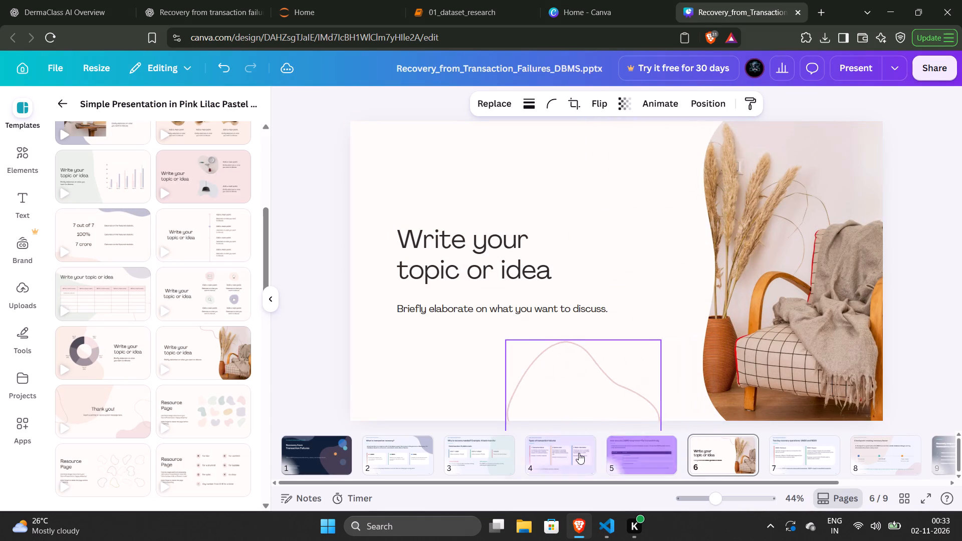
{"action": "left_click_drag", "start_coordinate": [579, 453], "coordinate": [575, 453]}
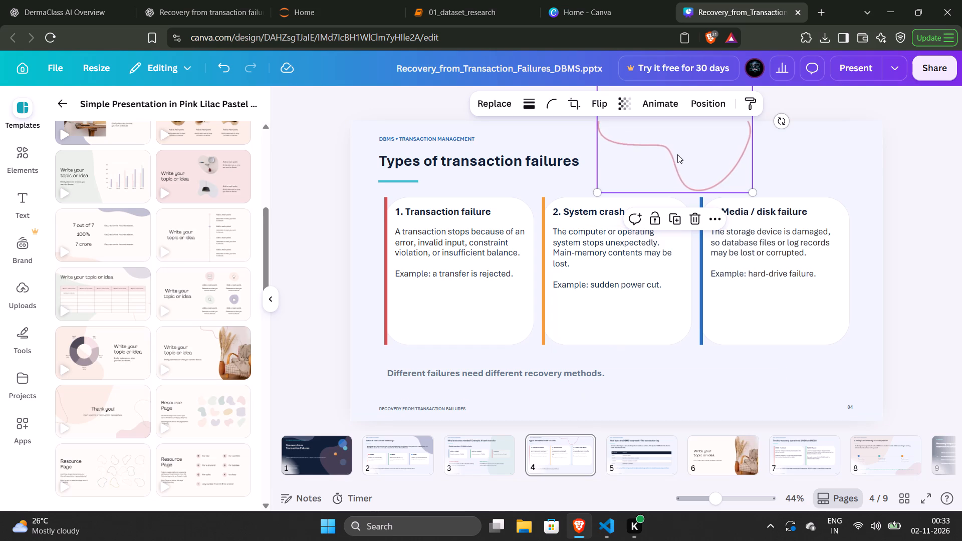
{"action": "left_click_drag", "start_coordinate": [678, 164], "coordinate": [854, 172]}
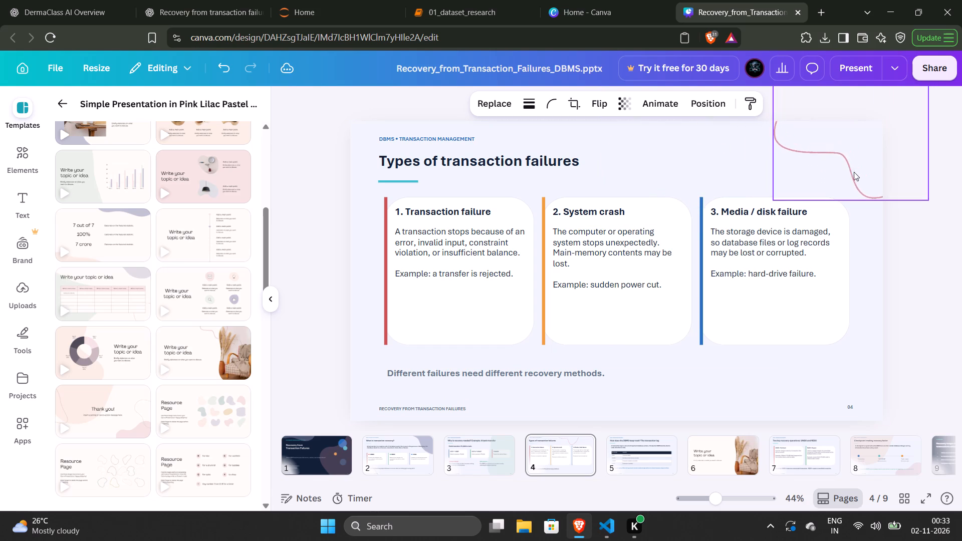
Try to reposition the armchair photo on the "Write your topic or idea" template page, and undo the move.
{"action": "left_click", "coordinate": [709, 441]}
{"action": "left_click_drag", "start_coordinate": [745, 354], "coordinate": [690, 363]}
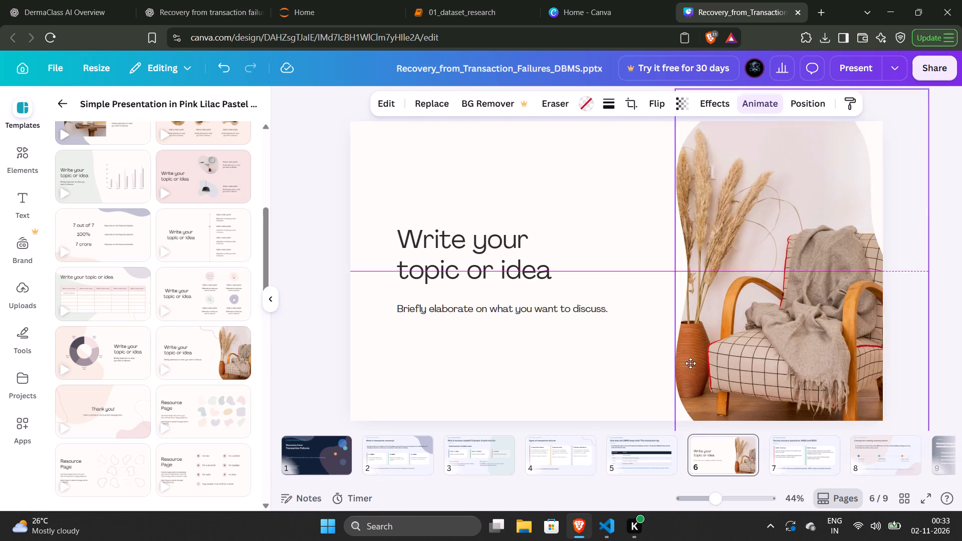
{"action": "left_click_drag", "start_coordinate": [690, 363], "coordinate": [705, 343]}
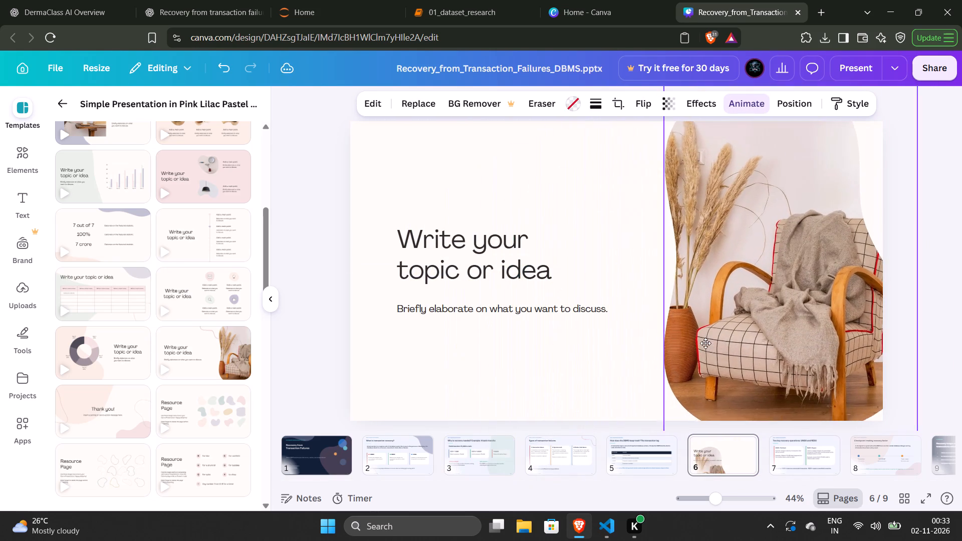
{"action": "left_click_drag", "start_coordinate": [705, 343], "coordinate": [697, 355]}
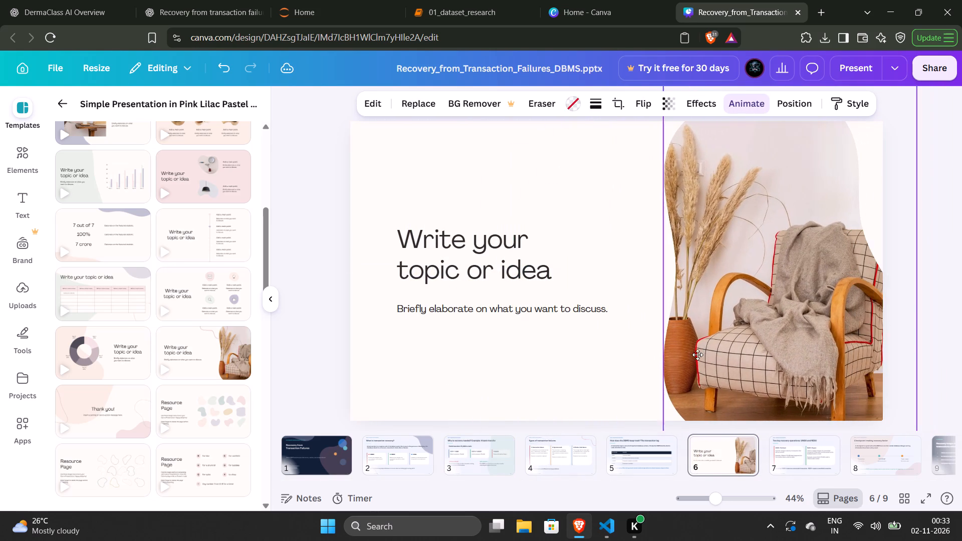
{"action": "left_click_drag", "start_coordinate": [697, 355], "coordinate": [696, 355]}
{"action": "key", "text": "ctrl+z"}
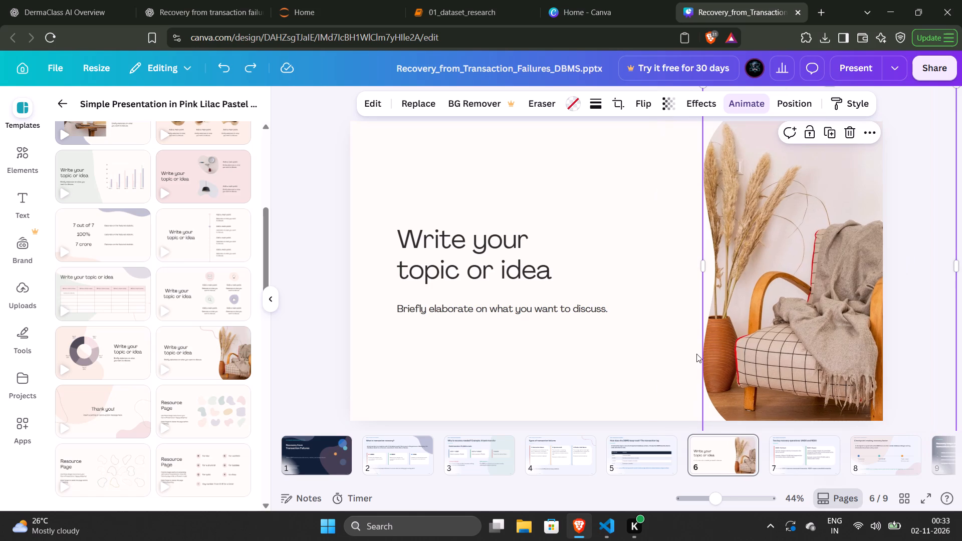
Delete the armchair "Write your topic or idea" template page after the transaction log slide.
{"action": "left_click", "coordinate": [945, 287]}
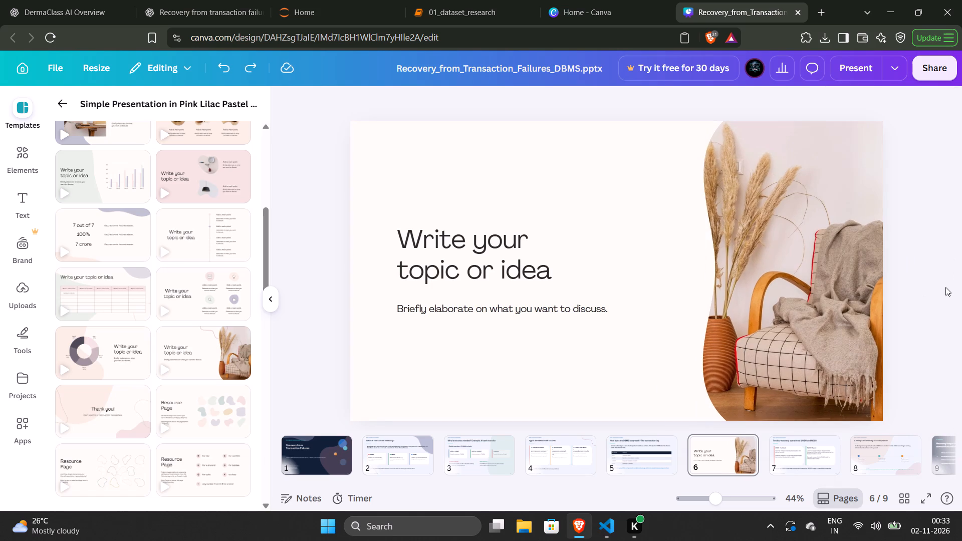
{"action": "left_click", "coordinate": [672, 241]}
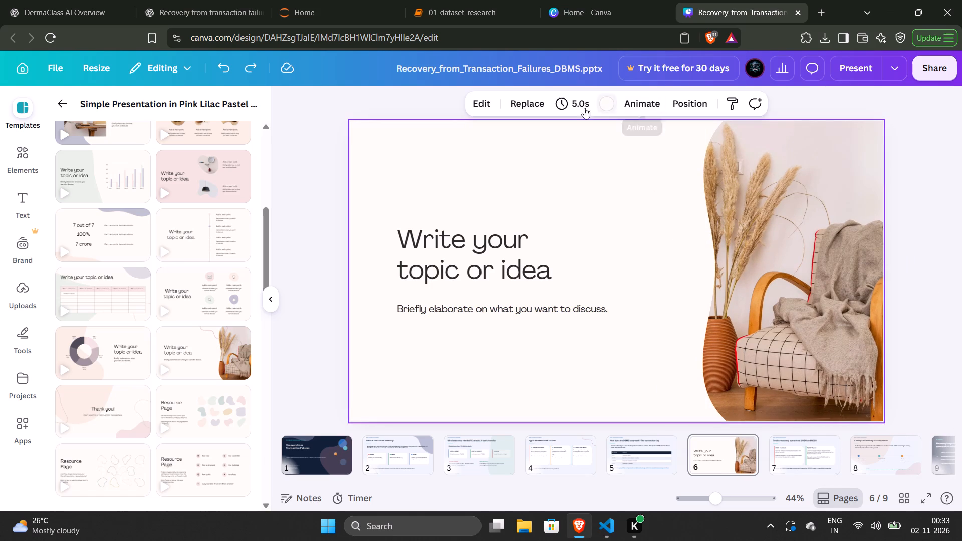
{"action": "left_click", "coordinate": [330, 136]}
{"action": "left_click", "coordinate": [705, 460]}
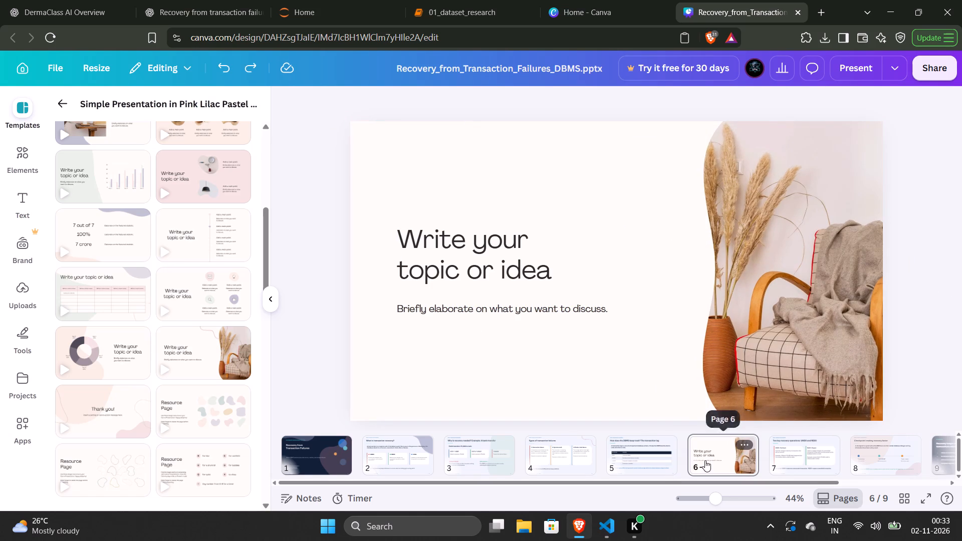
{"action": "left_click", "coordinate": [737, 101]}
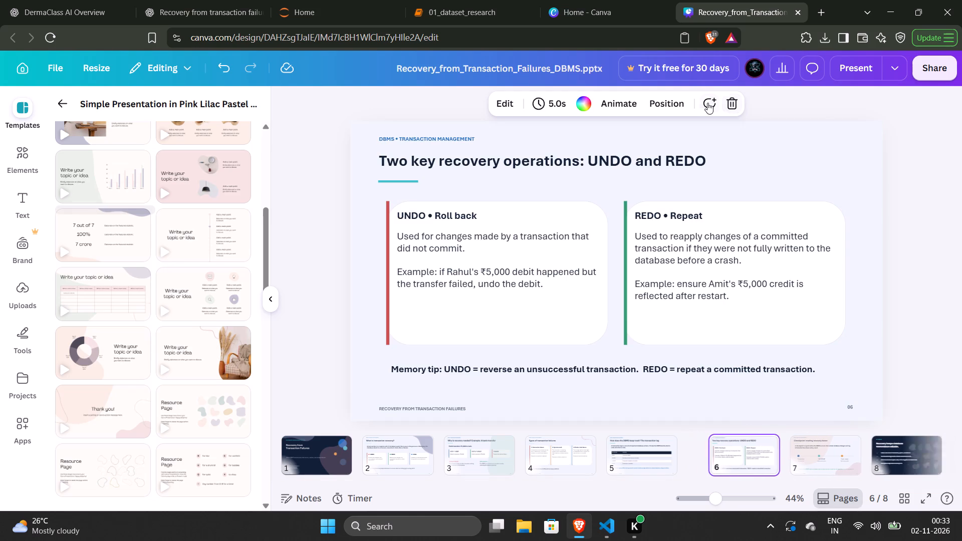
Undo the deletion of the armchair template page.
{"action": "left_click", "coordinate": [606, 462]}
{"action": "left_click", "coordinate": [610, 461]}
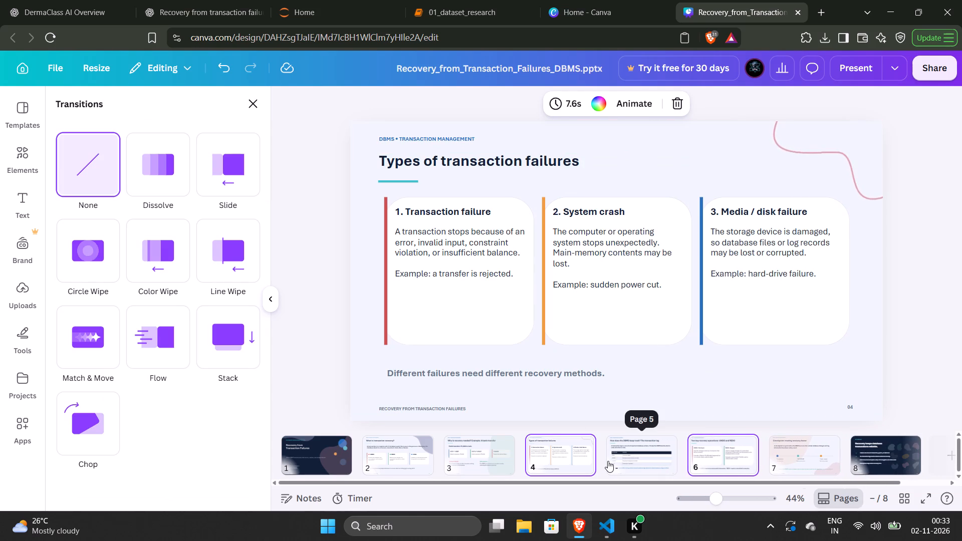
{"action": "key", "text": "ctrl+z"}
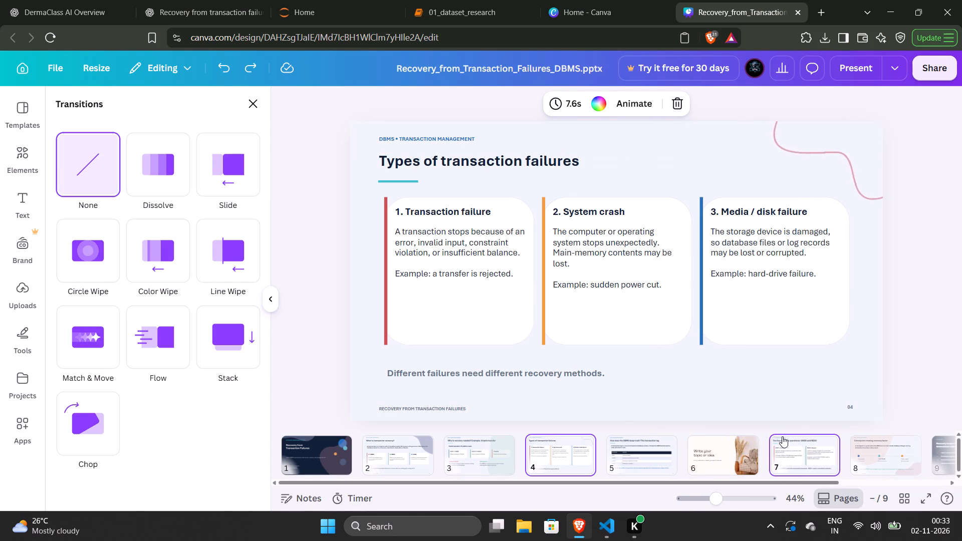
Delete the leftover armchair "Write your topic or idea" template page before the "UNDO and REDO" slide.
{"action": "left_click", "coordinate": [728, 456]}
{"action": "key", "text": "Delete"}
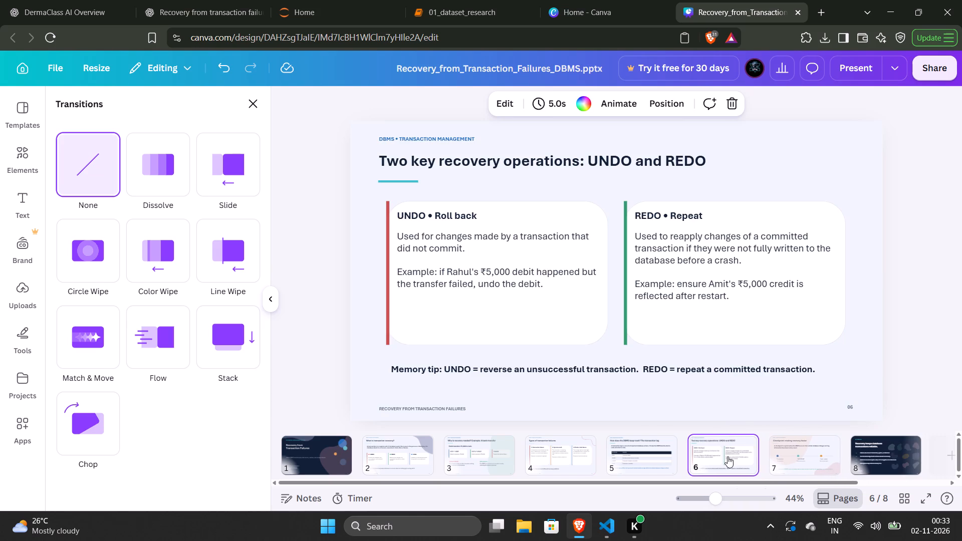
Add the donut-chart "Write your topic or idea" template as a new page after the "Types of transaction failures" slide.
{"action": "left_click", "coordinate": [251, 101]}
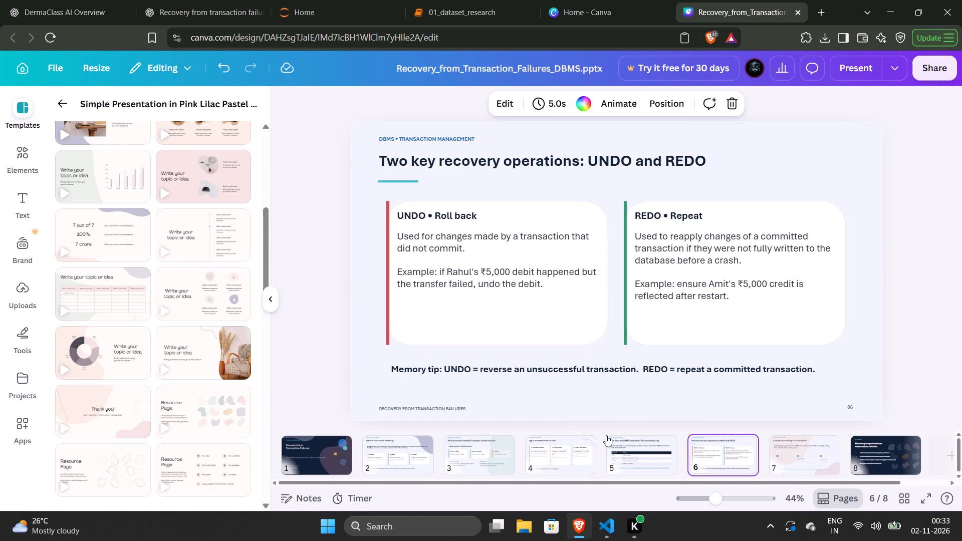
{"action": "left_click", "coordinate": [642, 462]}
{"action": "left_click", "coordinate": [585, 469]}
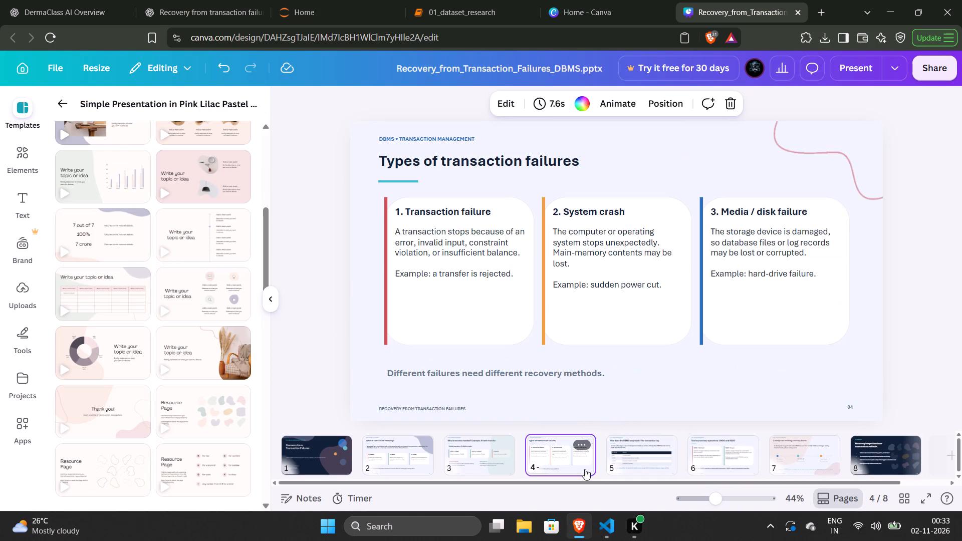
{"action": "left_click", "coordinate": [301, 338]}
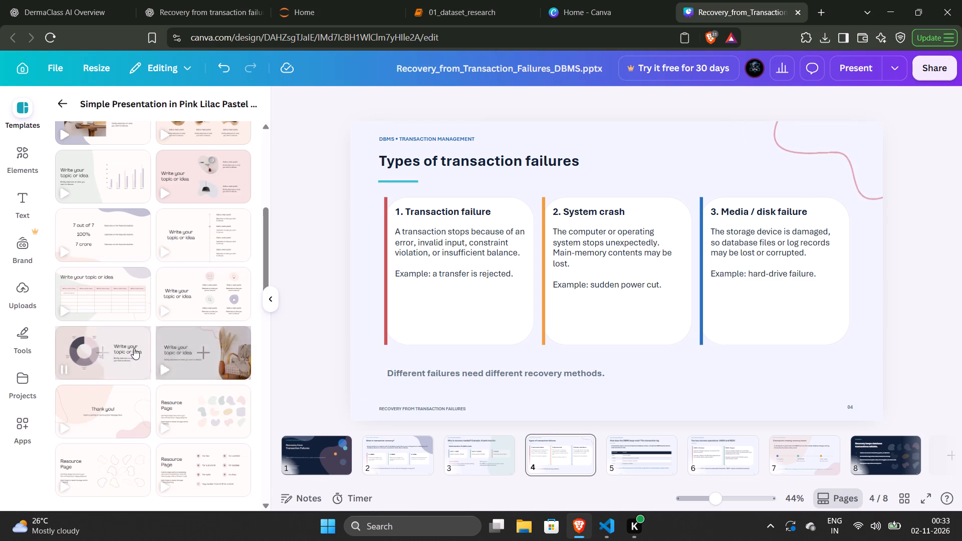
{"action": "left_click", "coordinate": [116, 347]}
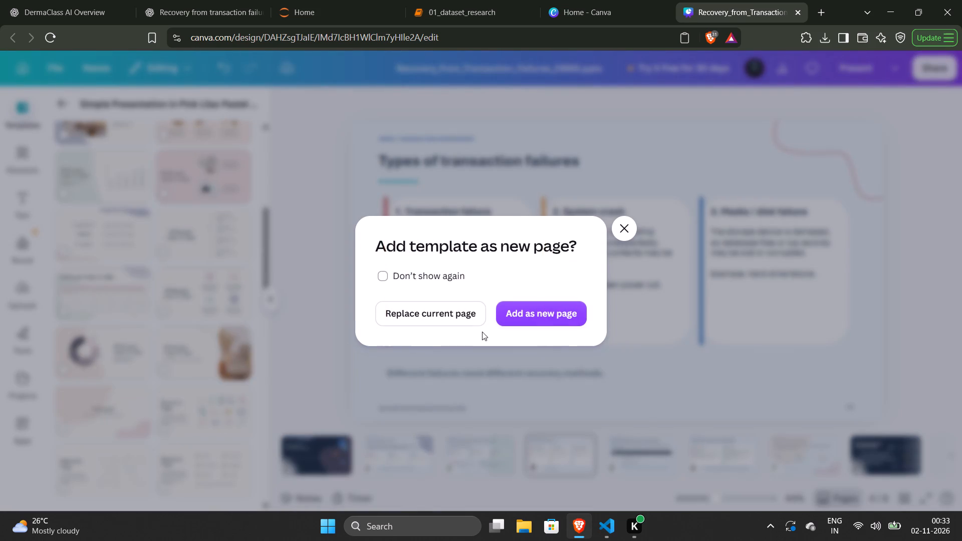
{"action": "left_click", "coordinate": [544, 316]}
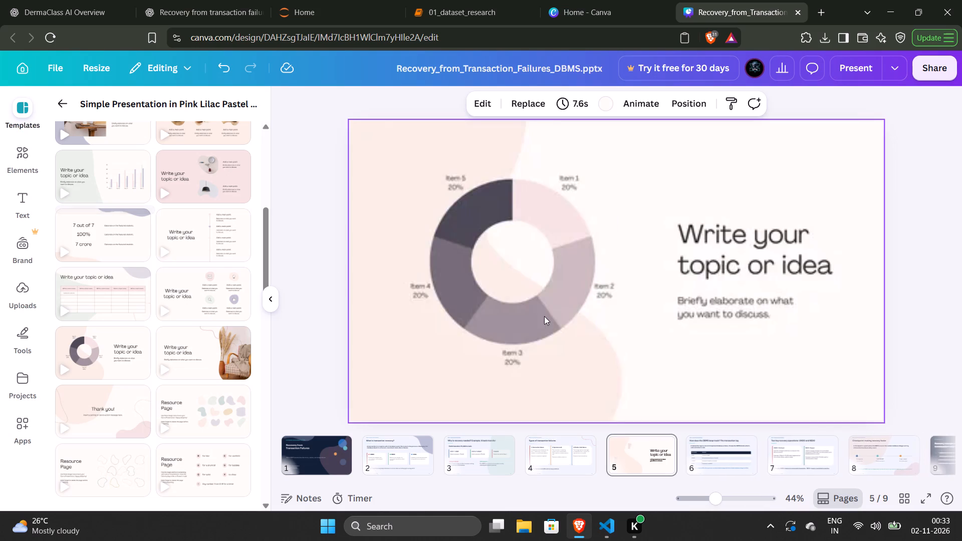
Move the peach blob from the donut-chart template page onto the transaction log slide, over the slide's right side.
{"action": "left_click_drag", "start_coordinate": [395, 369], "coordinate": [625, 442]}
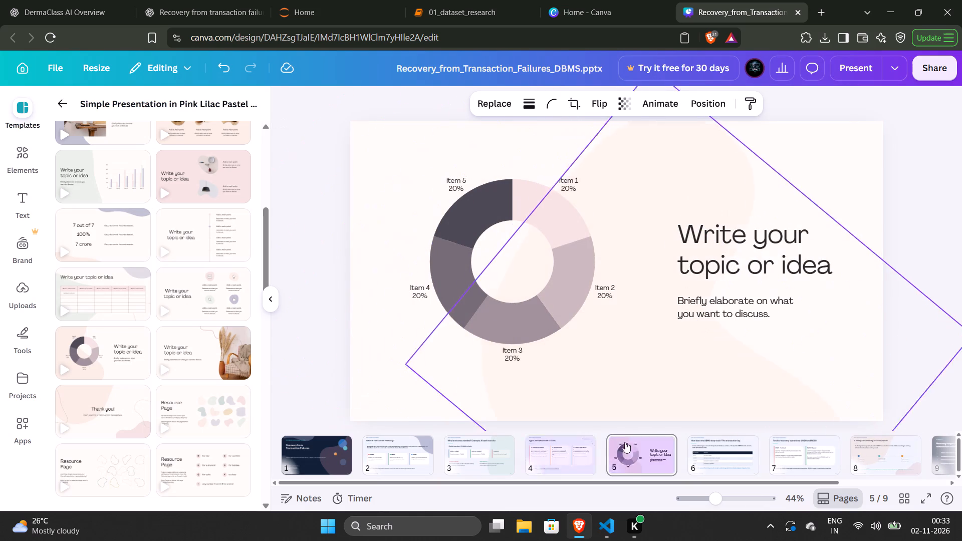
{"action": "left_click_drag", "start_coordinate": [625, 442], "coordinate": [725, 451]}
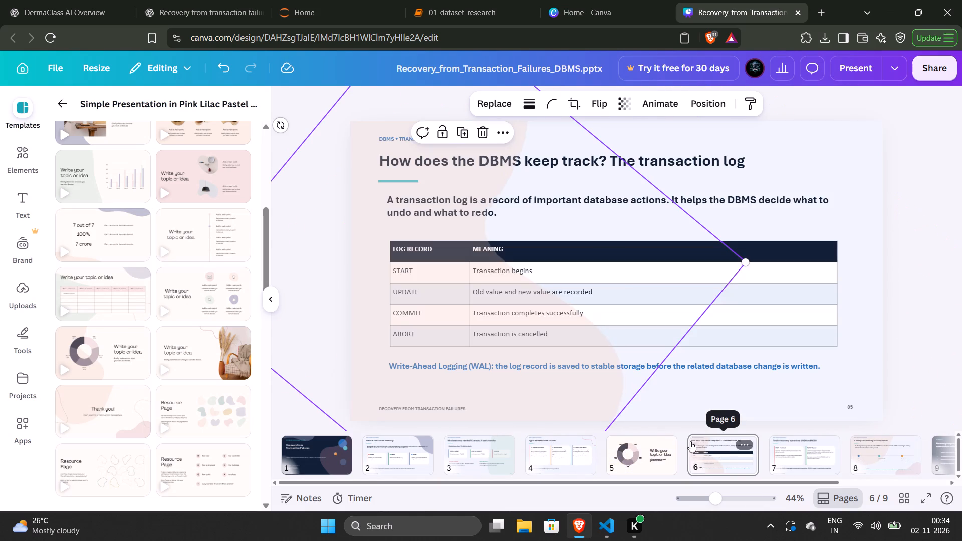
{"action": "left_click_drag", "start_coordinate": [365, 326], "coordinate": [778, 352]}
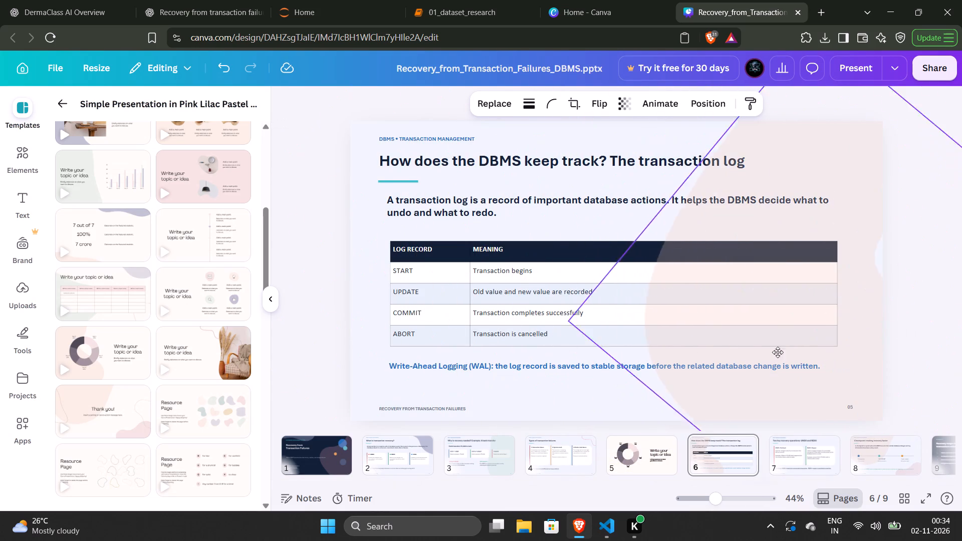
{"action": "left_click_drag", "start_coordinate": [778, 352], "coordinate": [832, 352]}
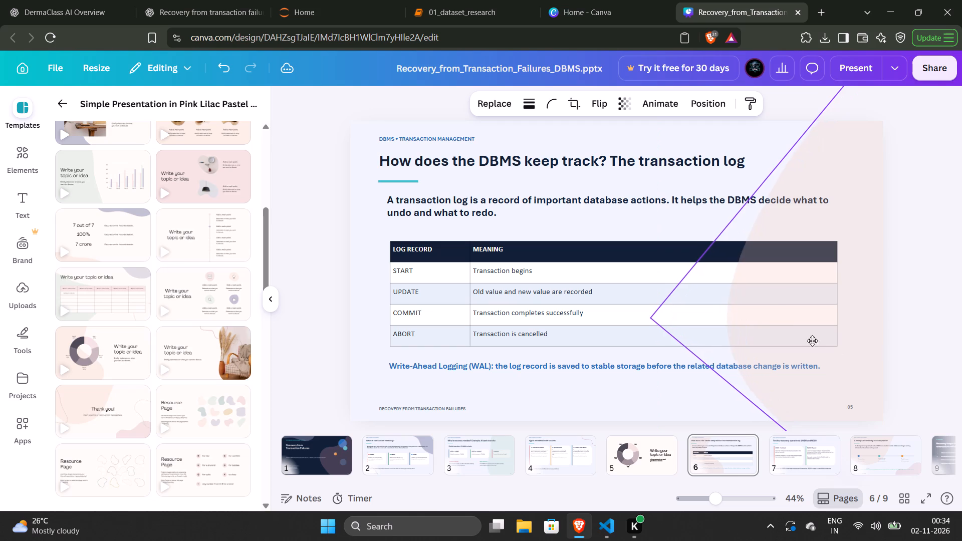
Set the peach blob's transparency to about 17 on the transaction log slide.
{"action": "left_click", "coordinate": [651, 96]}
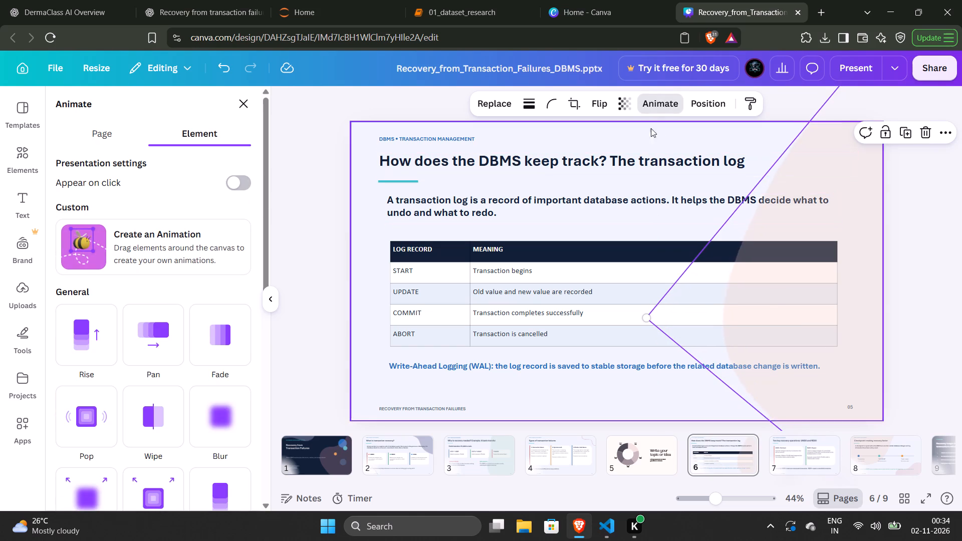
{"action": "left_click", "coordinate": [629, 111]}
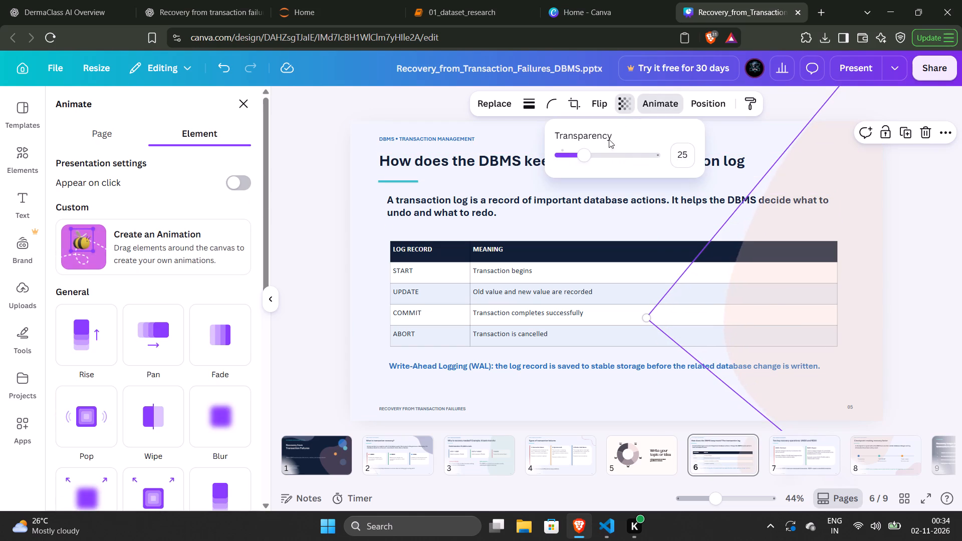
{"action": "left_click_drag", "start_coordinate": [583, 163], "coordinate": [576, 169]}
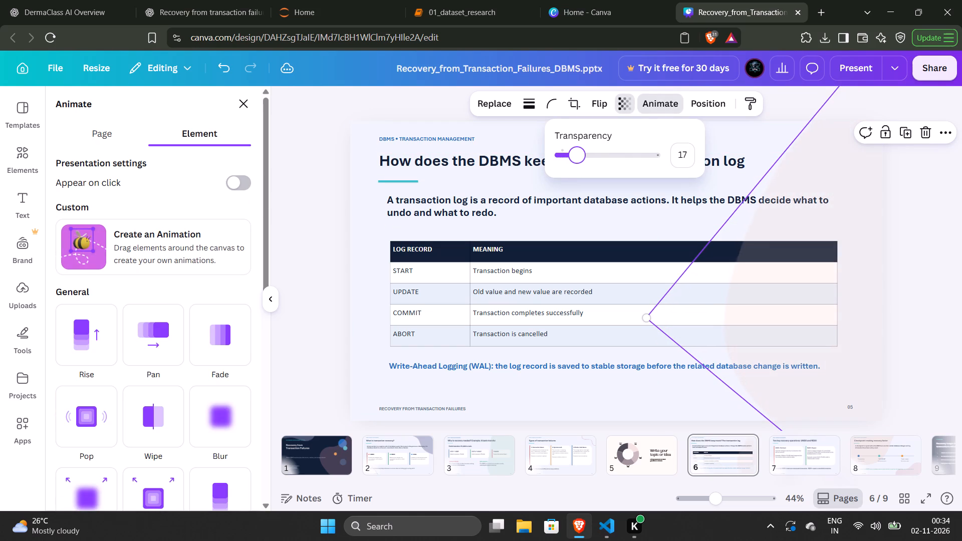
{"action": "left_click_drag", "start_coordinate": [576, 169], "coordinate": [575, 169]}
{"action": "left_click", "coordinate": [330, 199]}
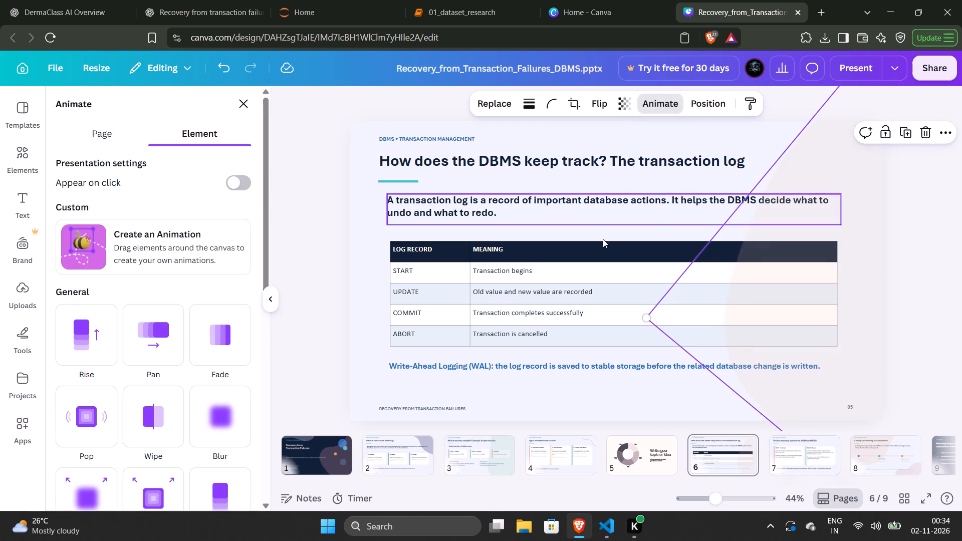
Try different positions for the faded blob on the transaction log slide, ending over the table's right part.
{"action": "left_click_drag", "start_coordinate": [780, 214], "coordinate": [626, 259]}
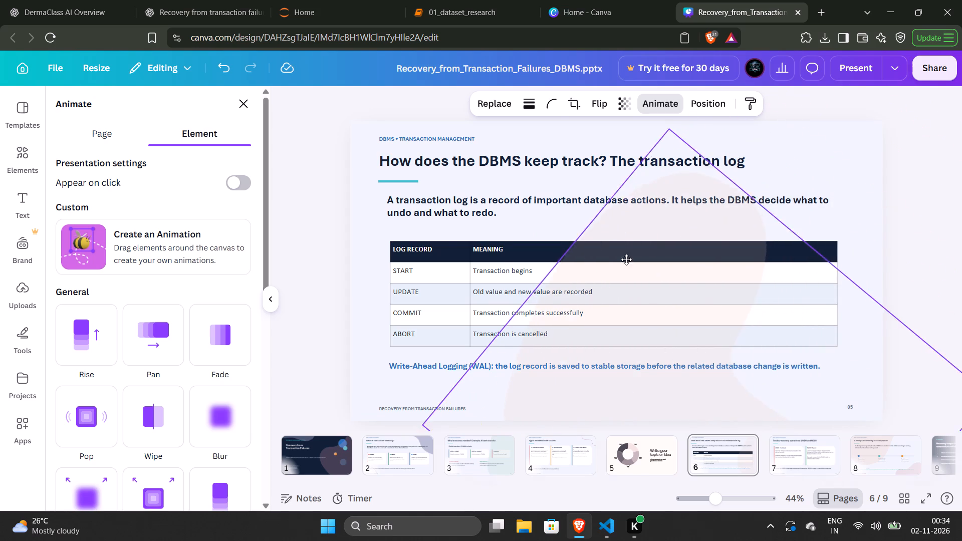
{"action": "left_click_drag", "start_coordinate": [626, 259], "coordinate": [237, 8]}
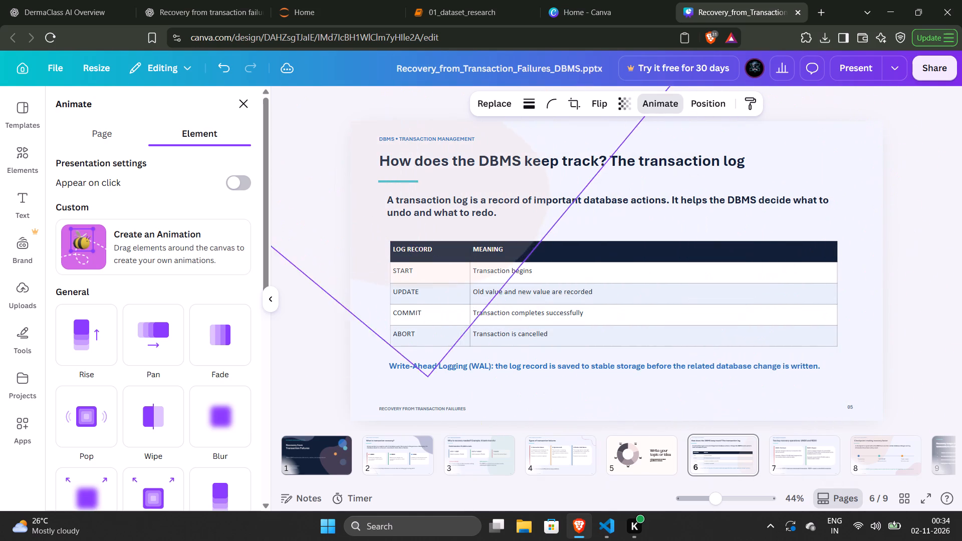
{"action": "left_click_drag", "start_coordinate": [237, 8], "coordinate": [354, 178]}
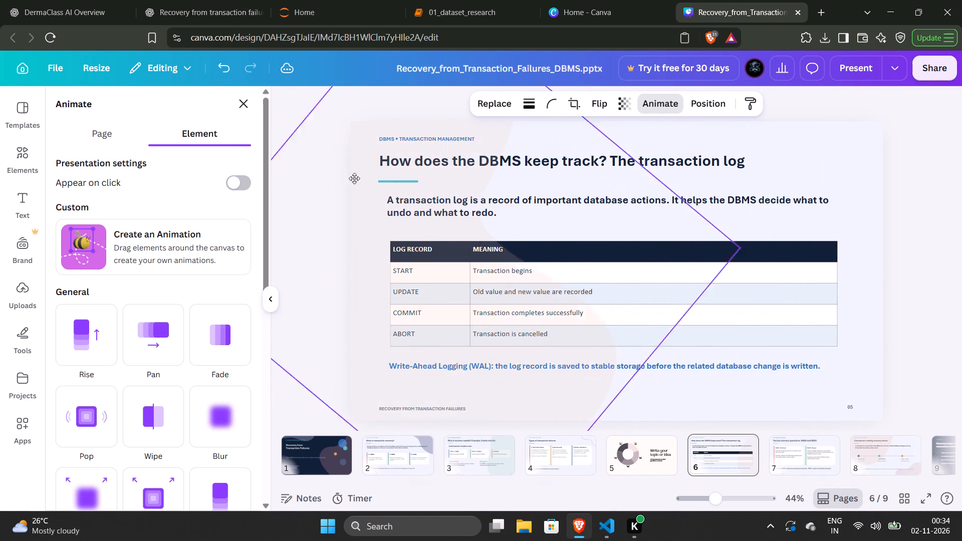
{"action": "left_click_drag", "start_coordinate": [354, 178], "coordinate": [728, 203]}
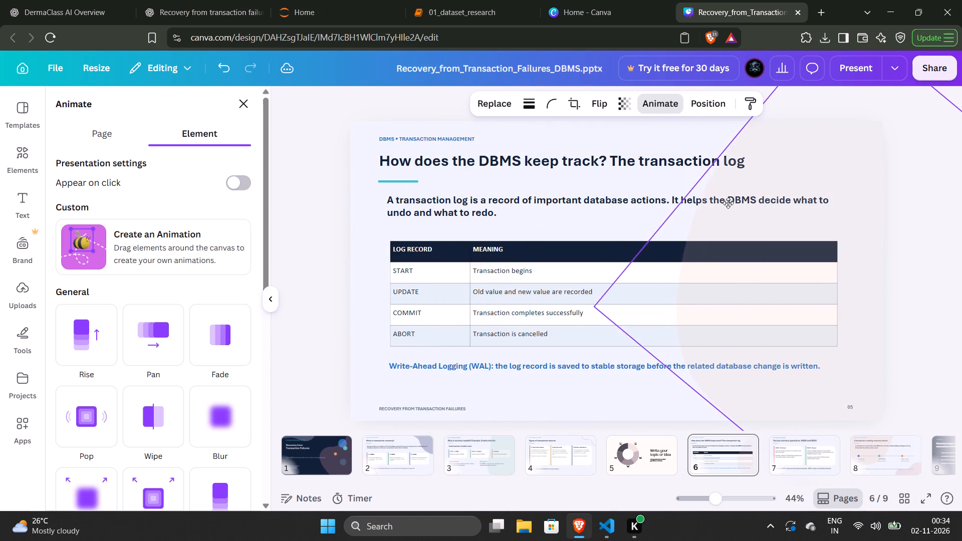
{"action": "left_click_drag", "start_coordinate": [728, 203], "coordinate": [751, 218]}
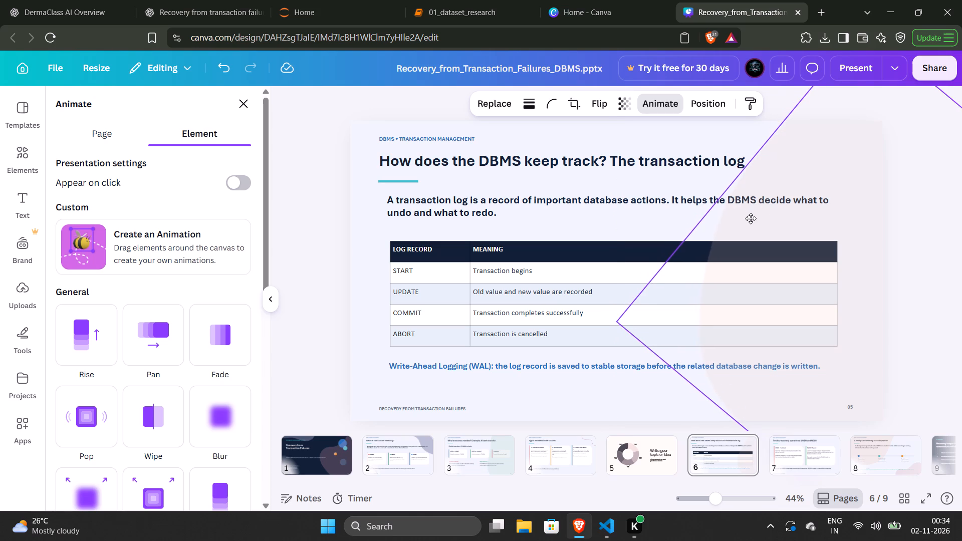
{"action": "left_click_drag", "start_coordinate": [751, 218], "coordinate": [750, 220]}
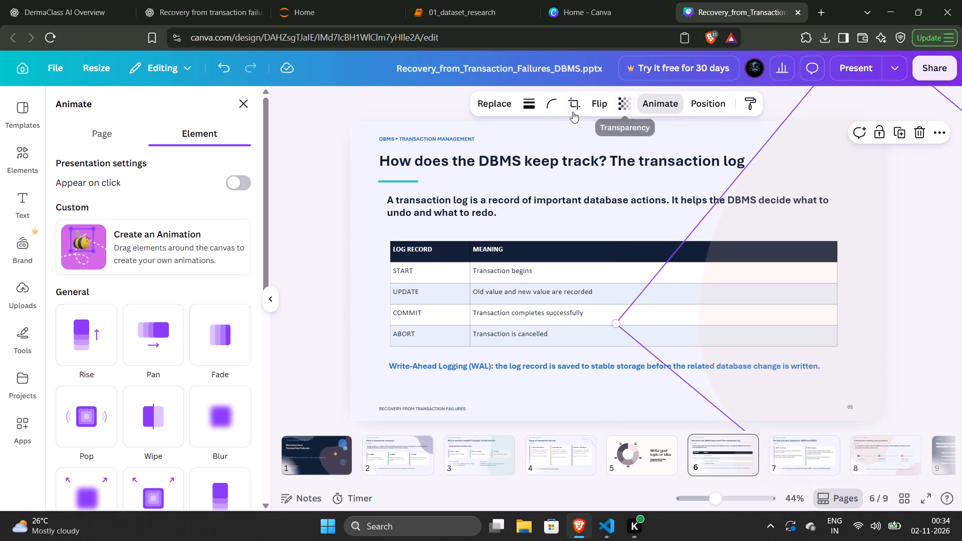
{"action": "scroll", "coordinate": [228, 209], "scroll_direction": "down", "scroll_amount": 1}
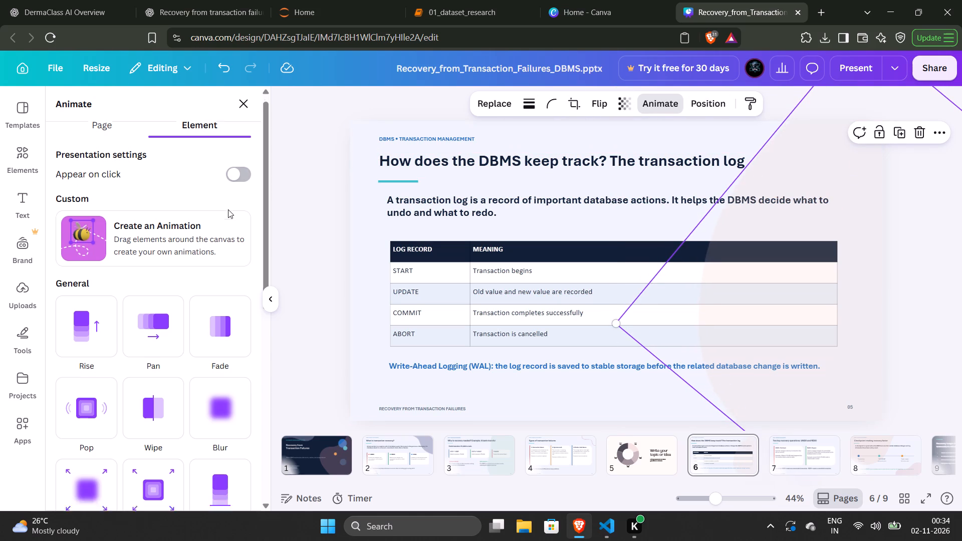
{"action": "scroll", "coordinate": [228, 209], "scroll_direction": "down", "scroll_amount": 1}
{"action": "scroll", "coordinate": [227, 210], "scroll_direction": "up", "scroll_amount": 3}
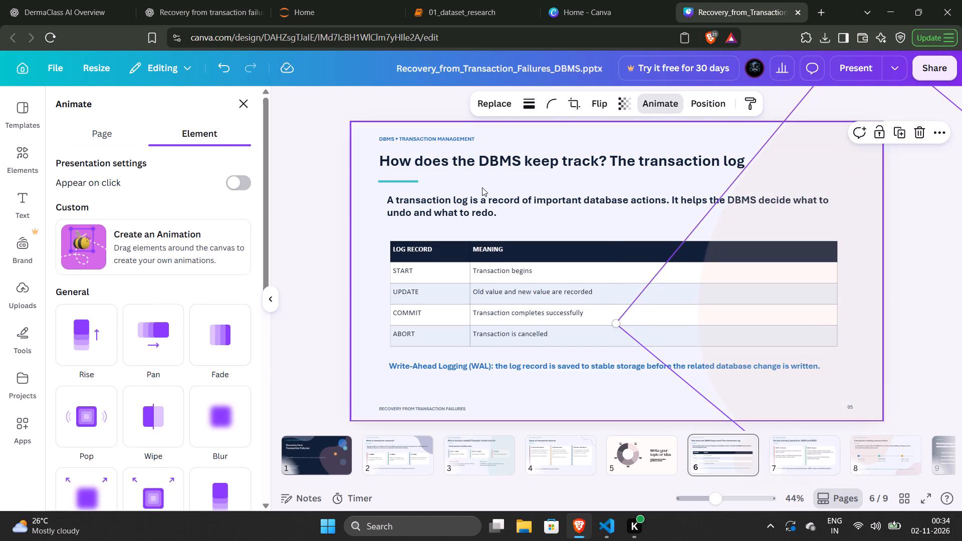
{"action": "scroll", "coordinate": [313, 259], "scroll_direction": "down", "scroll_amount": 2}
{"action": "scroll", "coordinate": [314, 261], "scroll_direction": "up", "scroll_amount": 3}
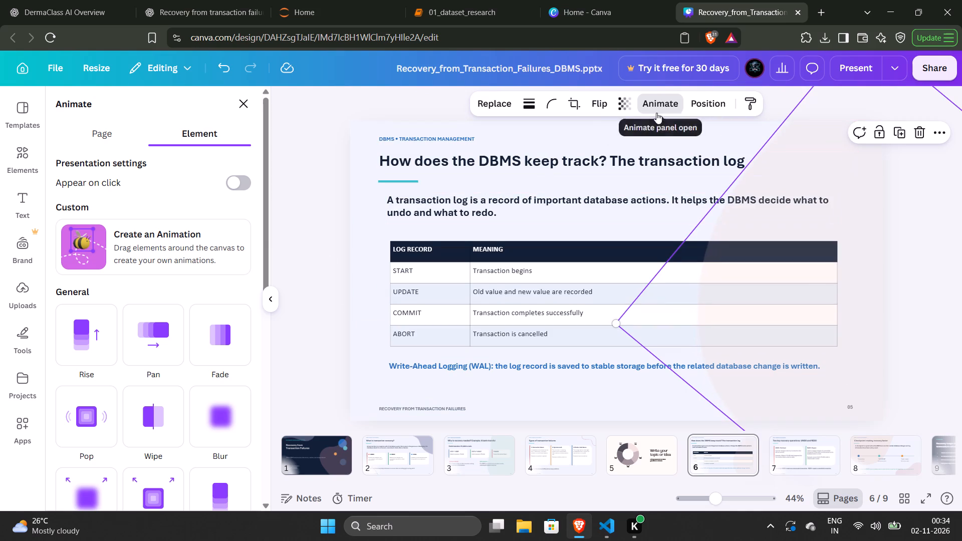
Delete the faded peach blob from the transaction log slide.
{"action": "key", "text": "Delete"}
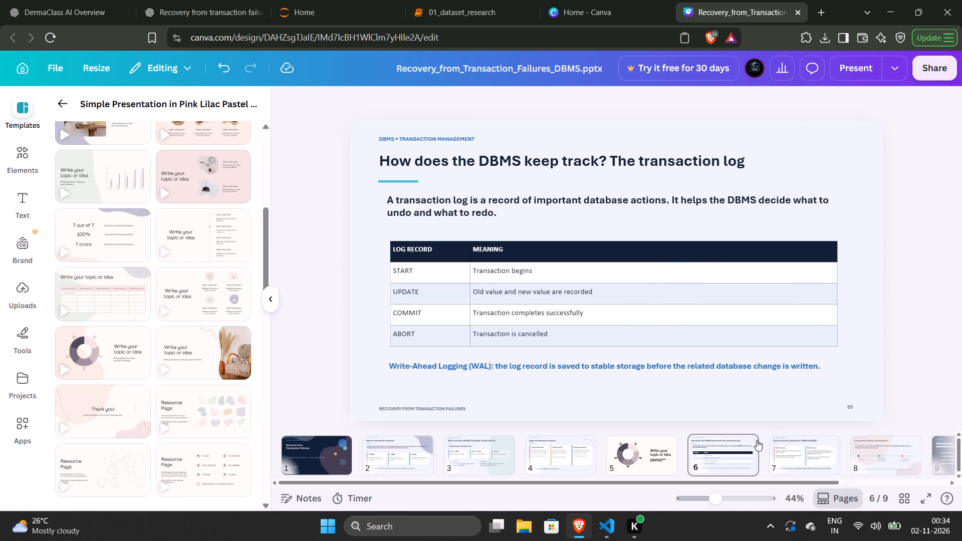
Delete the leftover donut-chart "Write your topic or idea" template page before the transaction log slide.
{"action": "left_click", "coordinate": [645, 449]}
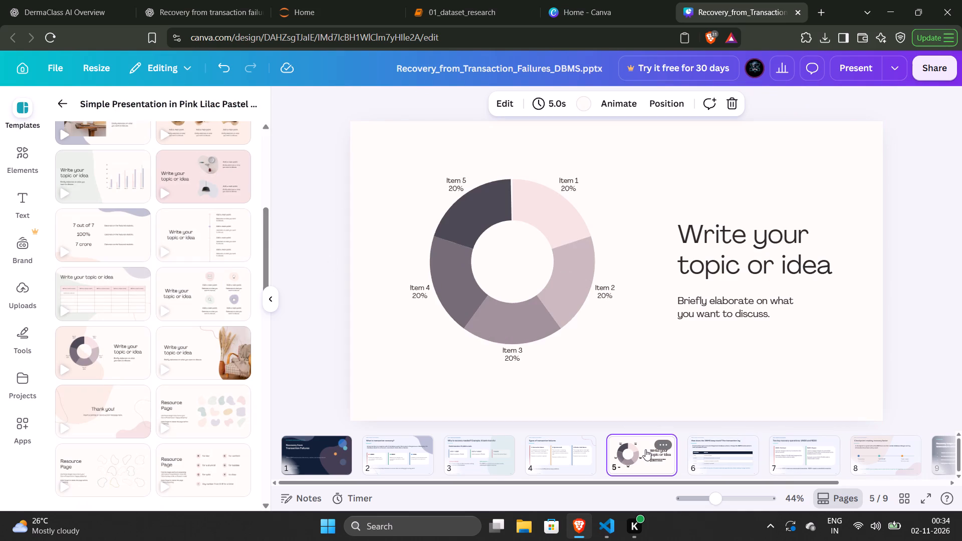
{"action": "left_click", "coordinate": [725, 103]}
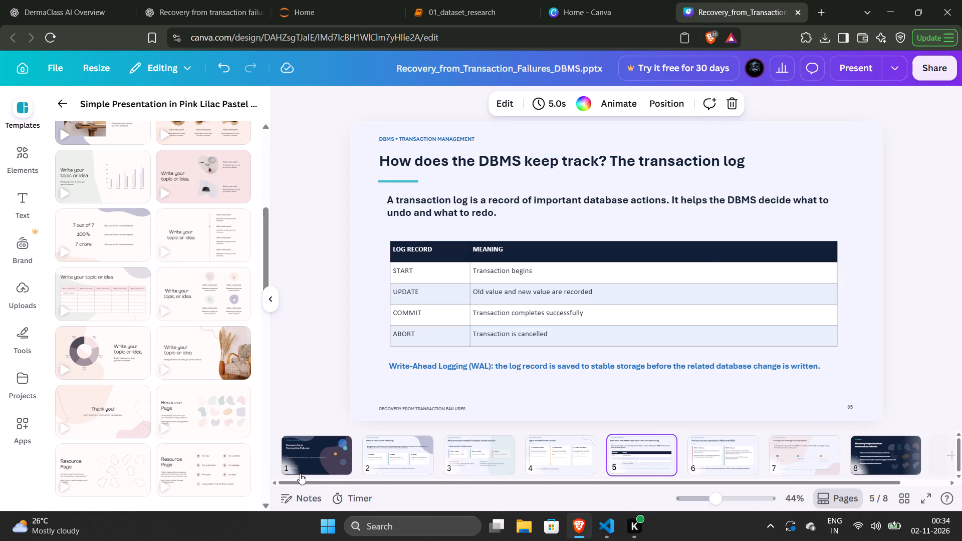
Review the decorative shapes on the bank-transfer, "What is transaction recovery?" and "Types of transaction failures" slides.
{"action": "left_click", "coordinate": [460, 464]}
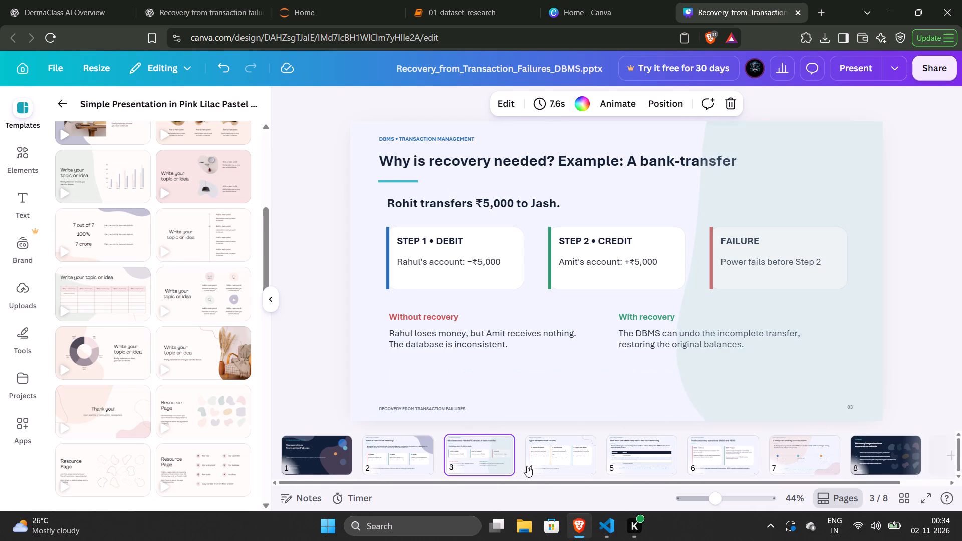
{"action": "left_click", "coordinate": [825, 128]}
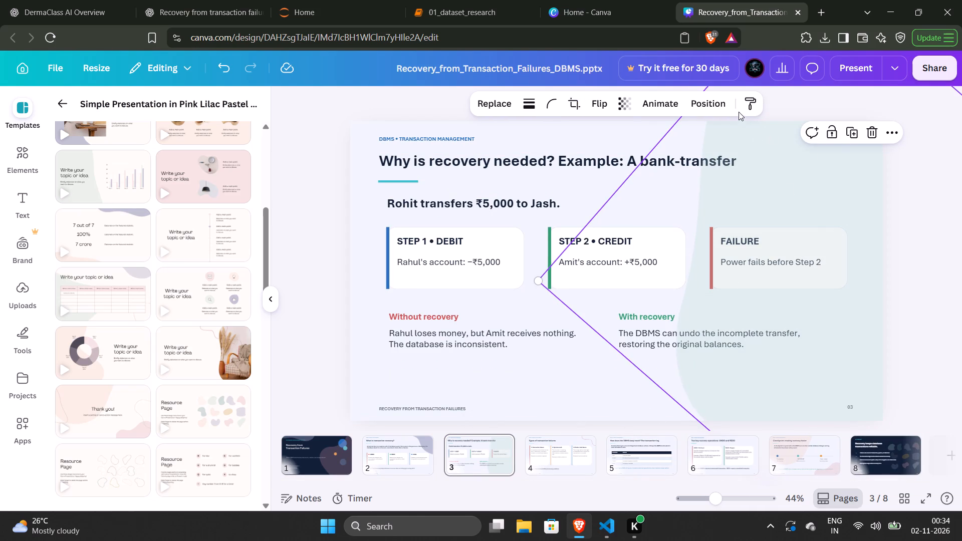
{"action": "left_click", "coordinate": [892, 136]}
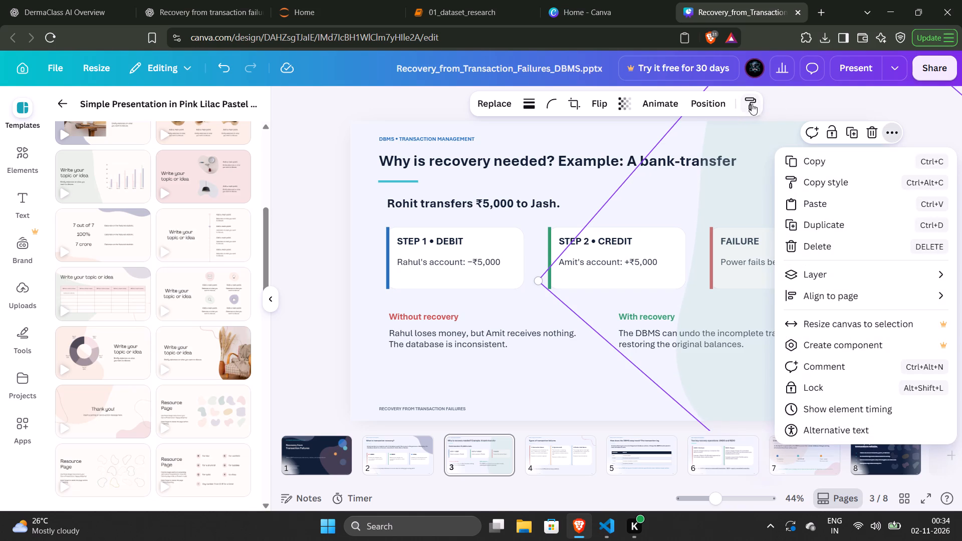
{"action": "left_click", "coordinate": [782, 100]}
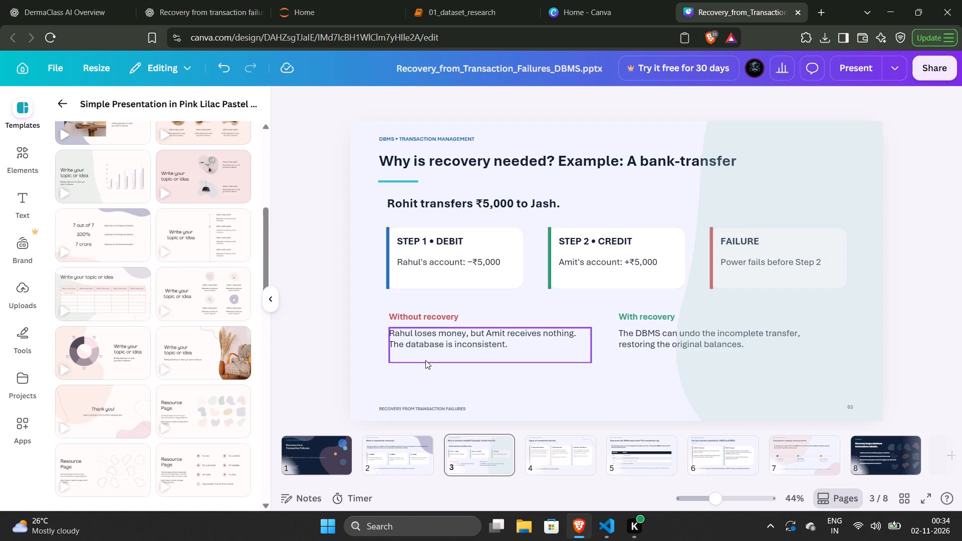
{"action": "left_click", "coordinate": [417, 451]}
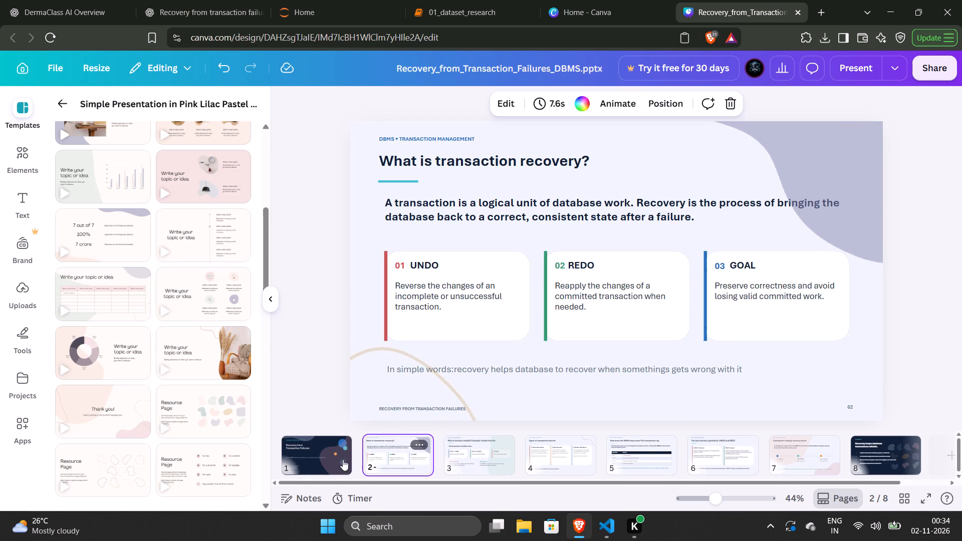
{"action": "left_click", "coordinate": [562, 457]}
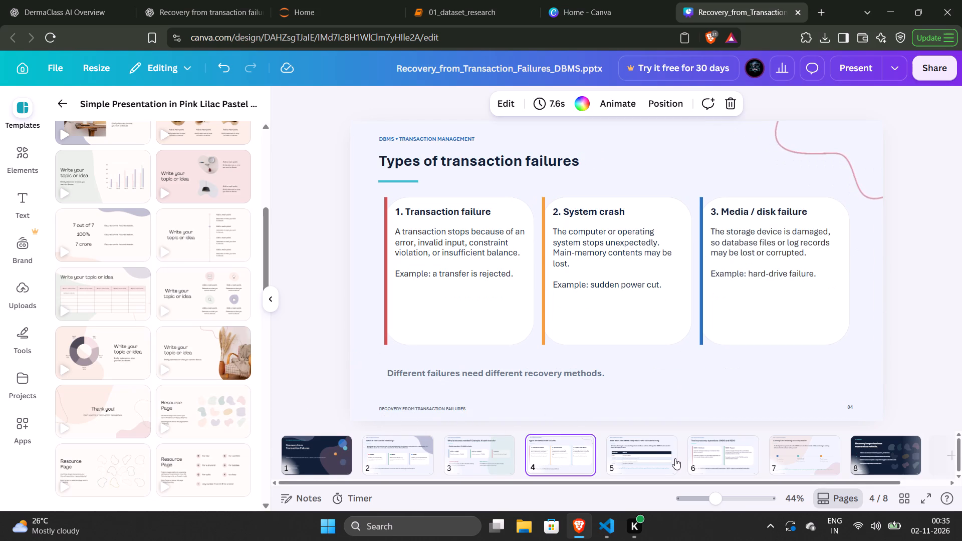
Add the "7 out of 7" statistics template as a new page after the transaction log slide.
{"action": "left_click", "coordinate": [667, 460]}
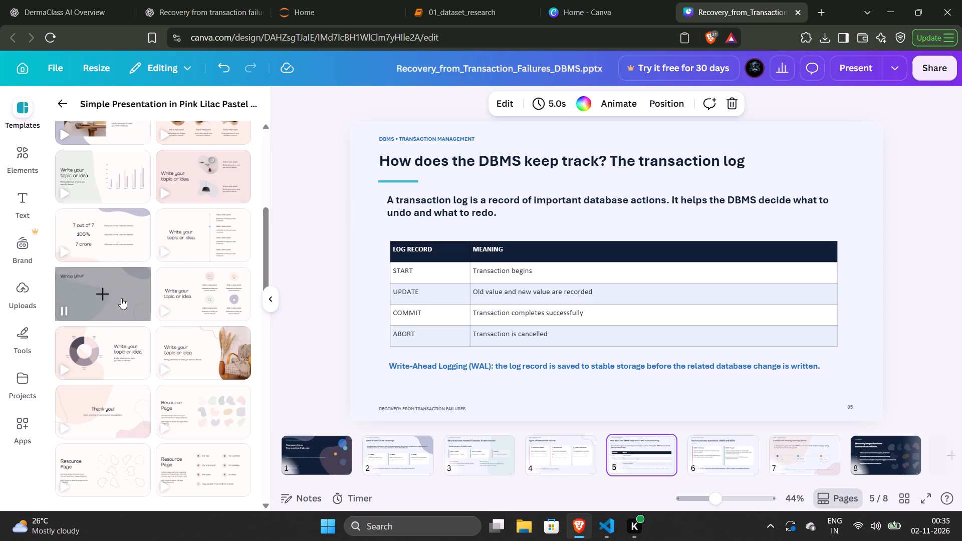
{"action": "left_click", "coordinate": [99, 234]}
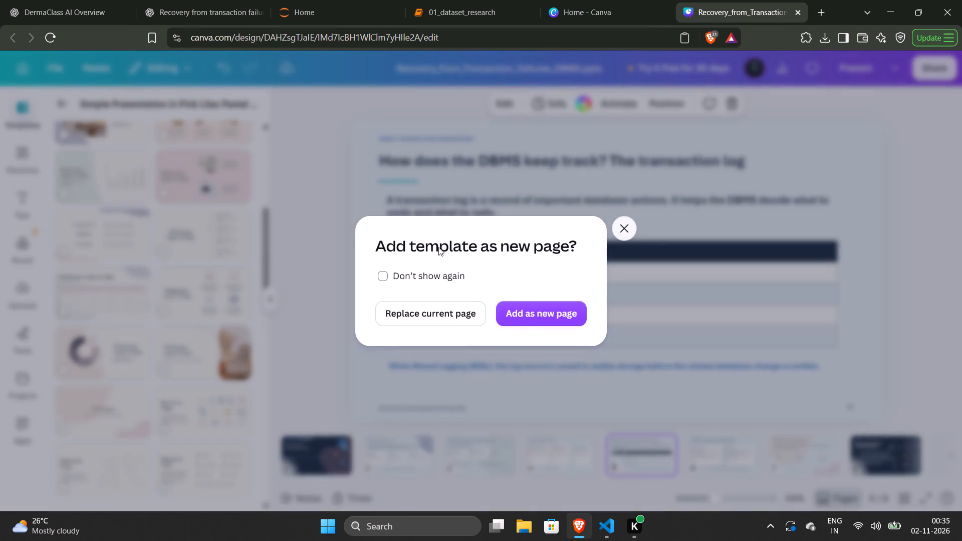
{"action": "left_click", "coordinate": [529, 316]}
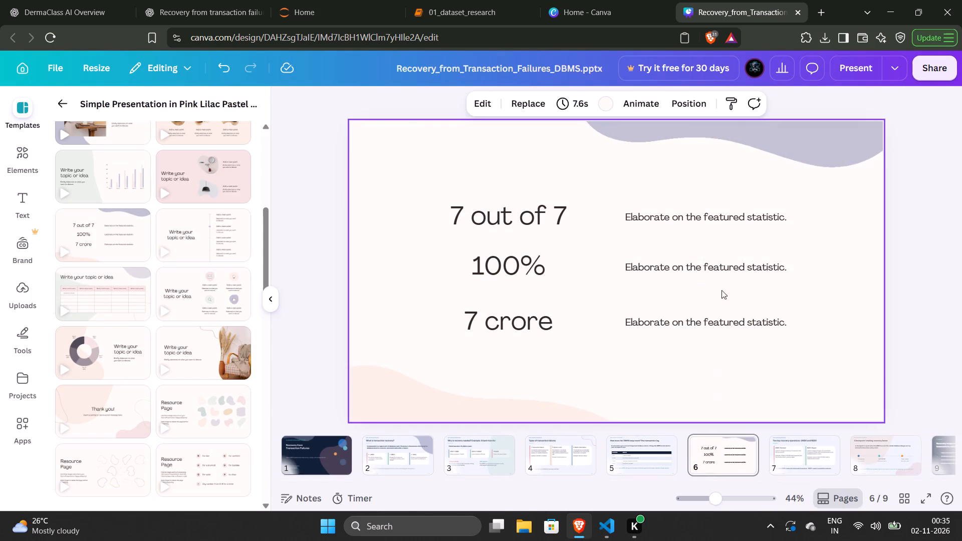
Move the lavender wave from the "7 out of 7" template page to the transaction log slide's top-right corner.
{"action": "left_click_drag", "start_coordinate": [749, 141], "coordinate": [640, 451]}
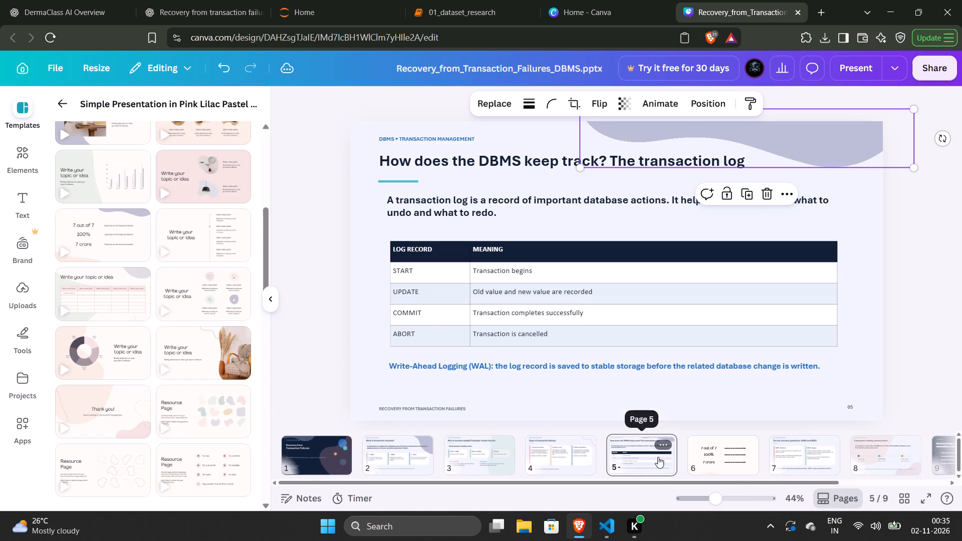
Move the peach wave from the "7 out of 7" template page to the transaction log slide's bottom-left corner.
{"action": "left_click", "coordinate": [717, 448]}
{"action": "left_click_drag", "start_coordinate": [483, 399], "coordinate": [481, 431]}
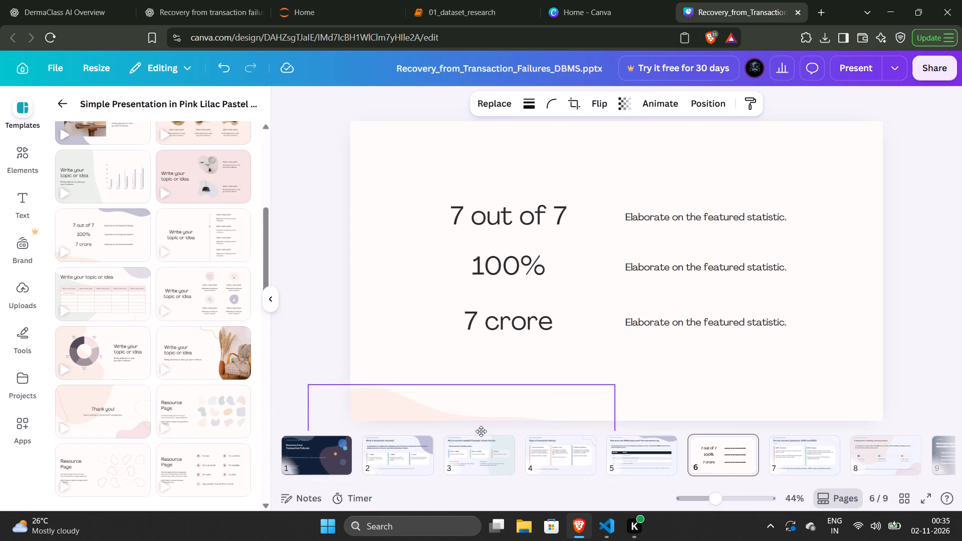
{"action": "left_click_drag", "start_coordinate": [481, 431], "coordinate": [620, 462]}
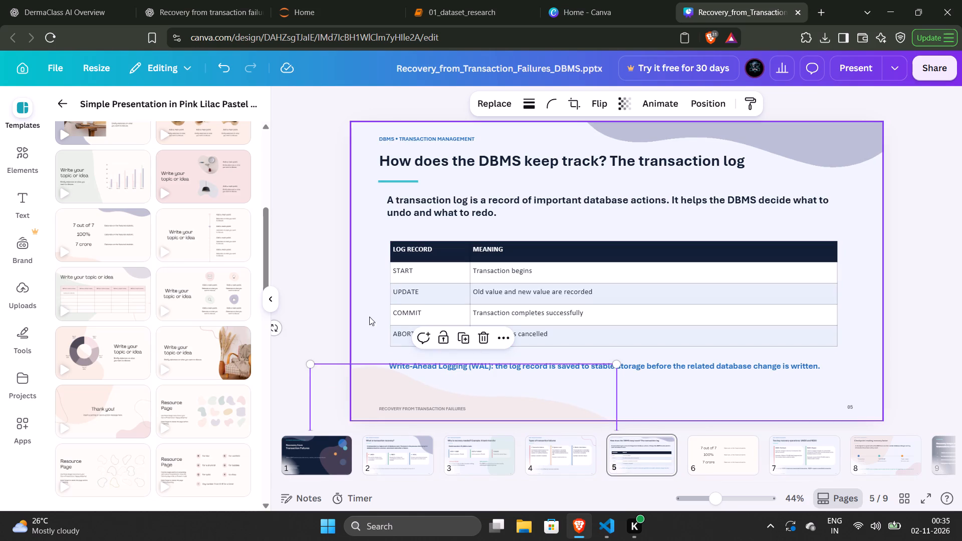
Delete the leftover "7 out of 7" statistics template page after the transaction log slide.
{"action": "left_click", "coordinate": [727, 468]}
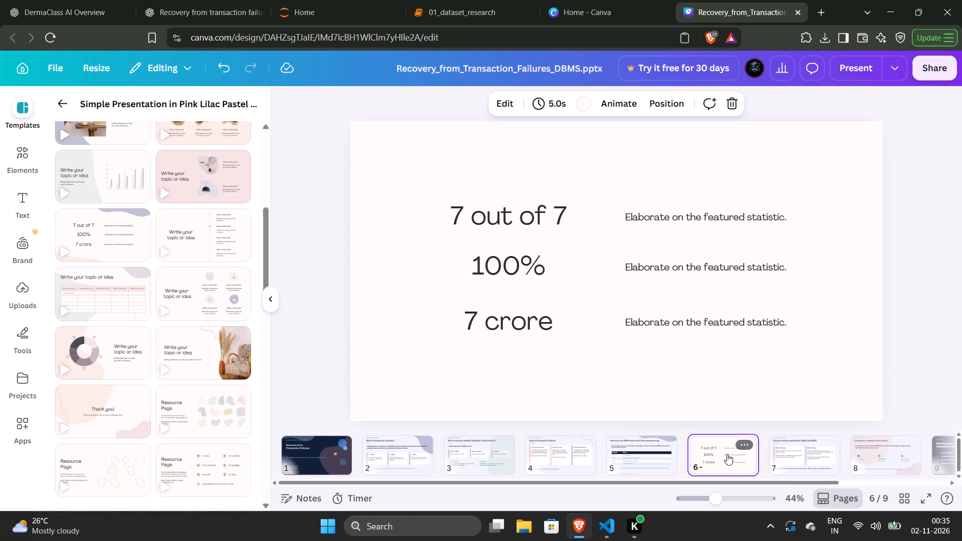
{"action": "key", "text": "Delete"}
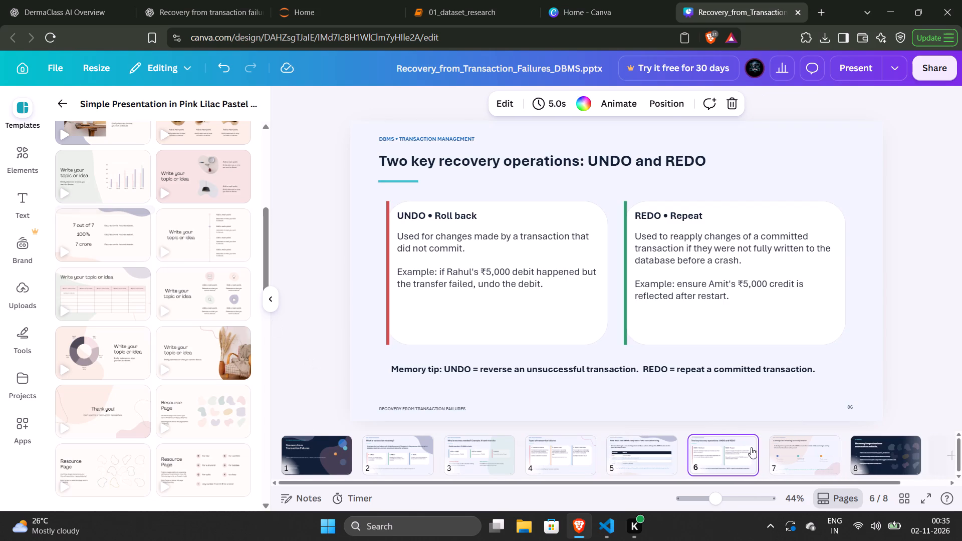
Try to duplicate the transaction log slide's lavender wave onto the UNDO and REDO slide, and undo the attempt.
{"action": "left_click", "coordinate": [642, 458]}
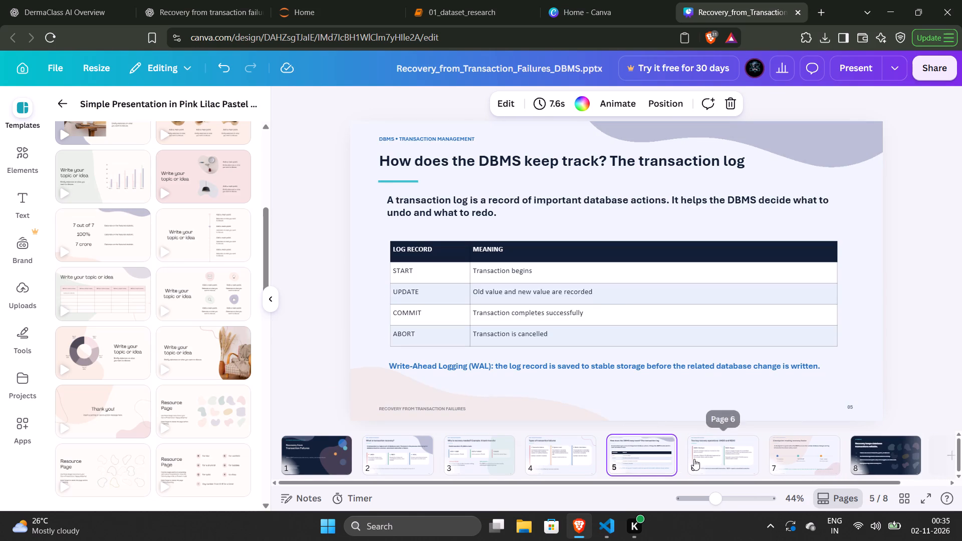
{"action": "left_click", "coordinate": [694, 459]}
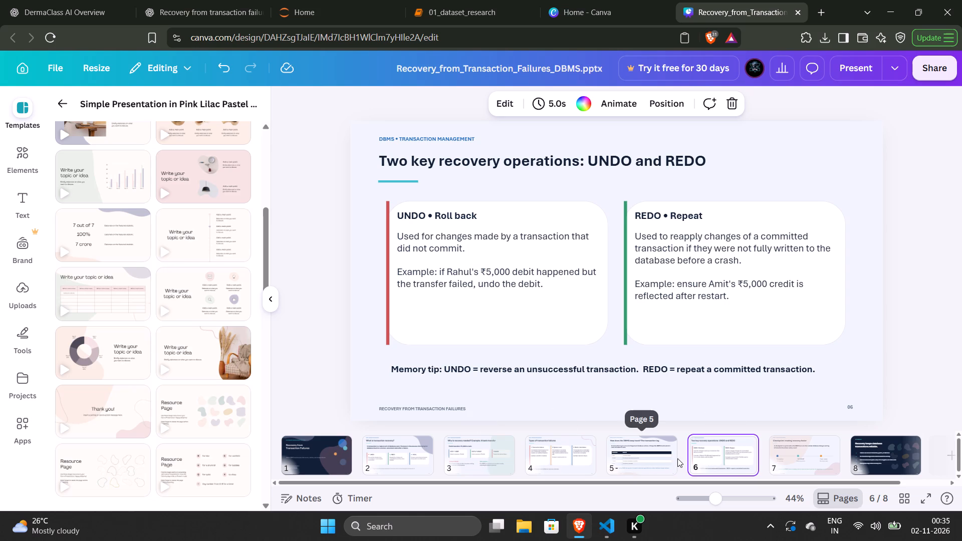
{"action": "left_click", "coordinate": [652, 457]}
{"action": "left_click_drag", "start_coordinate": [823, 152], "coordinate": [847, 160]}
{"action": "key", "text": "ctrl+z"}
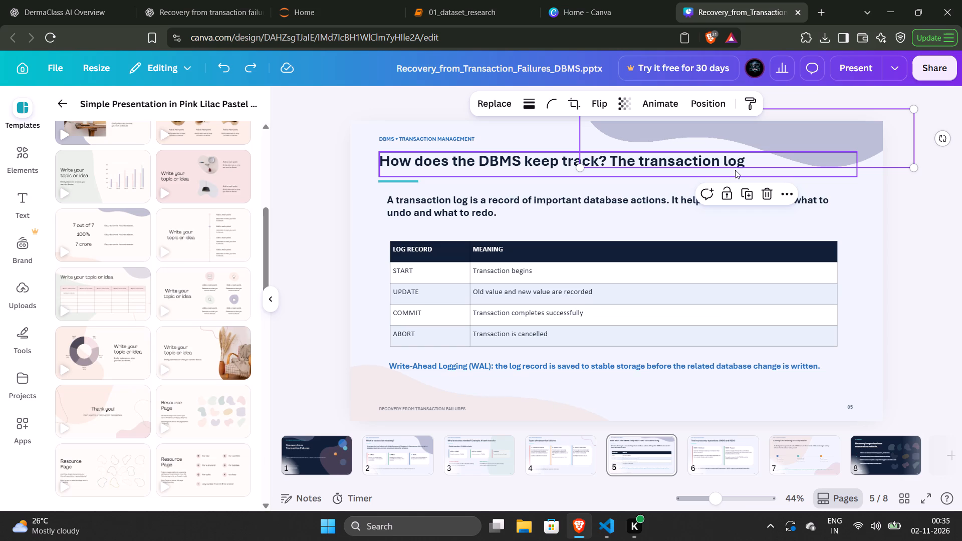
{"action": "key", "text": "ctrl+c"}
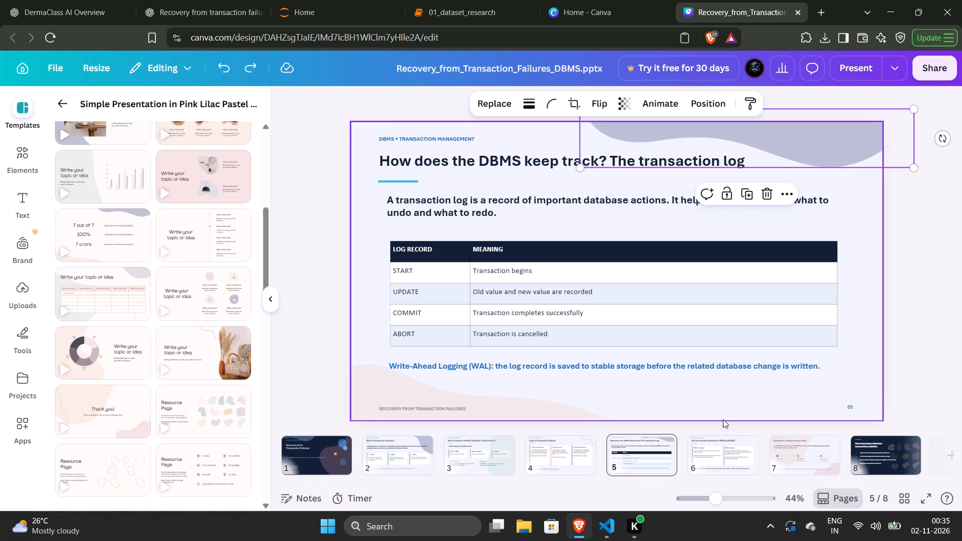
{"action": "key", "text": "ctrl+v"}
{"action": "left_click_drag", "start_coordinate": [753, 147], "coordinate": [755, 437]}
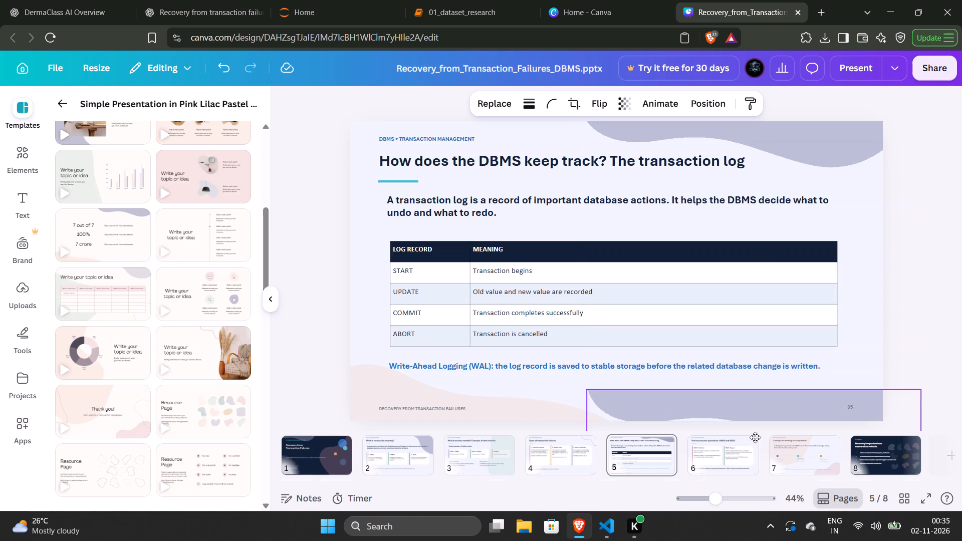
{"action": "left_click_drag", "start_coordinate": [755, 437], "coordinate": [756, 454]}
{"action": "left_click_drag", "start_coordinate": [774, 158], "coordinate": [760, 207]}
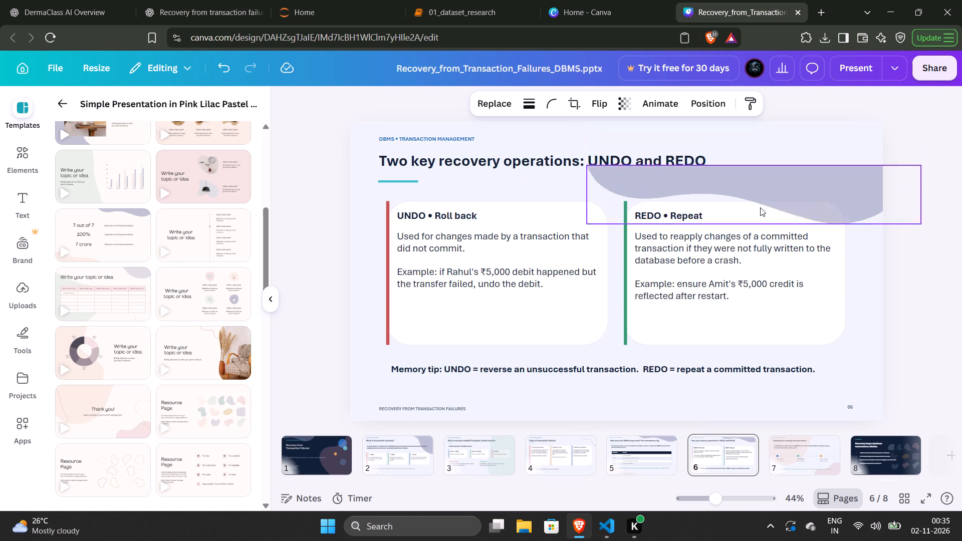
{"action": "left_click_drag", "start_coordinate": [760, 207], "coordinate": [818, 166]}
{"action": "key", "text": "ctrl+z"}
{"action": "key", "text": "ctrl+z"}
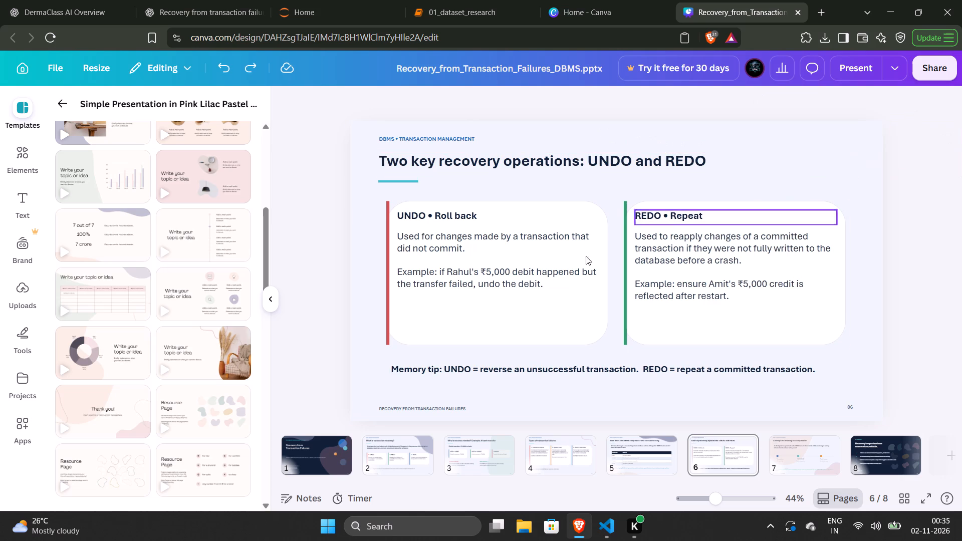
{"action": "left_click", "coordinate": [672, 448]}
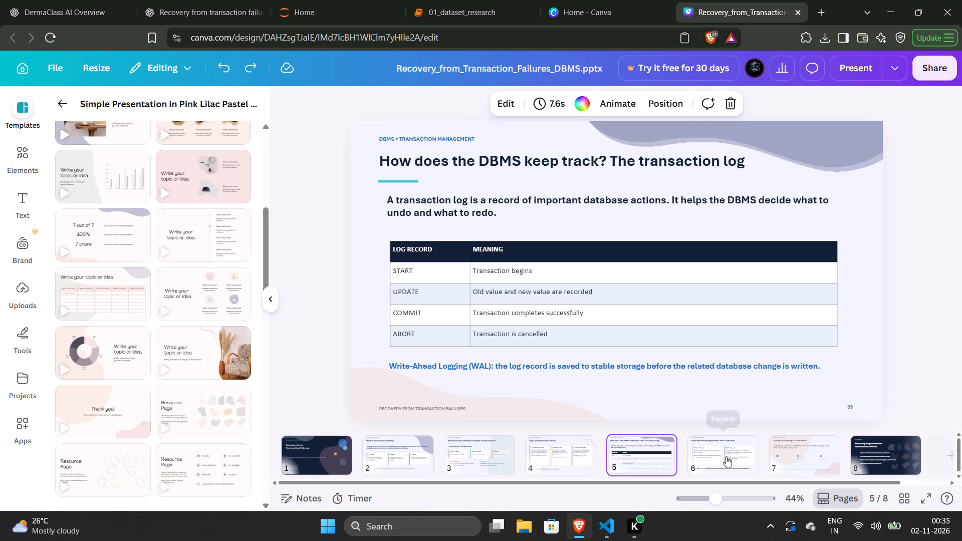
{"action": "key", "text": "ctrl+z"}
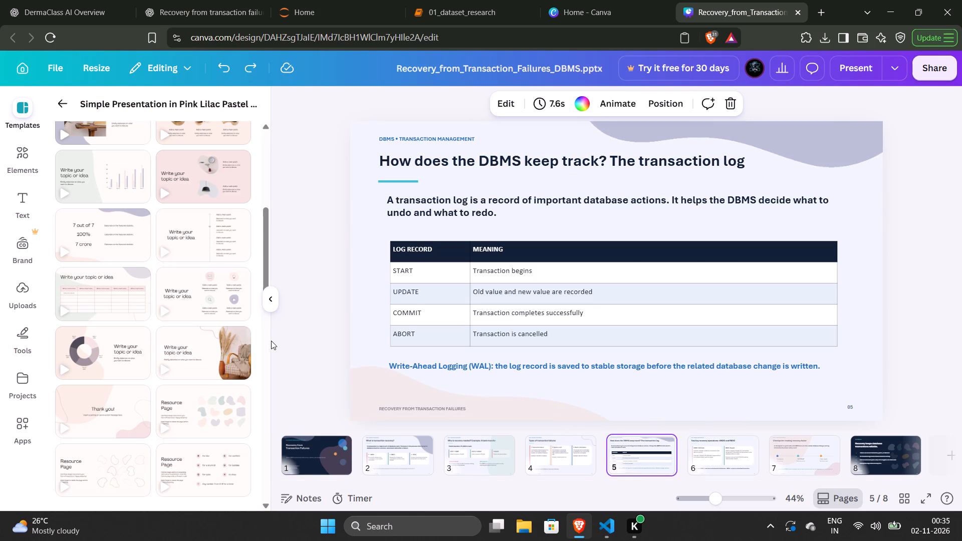
Move the lavender top-right wave and the peach bottom-left wave from the transaction log slide to the same corners of the UNDO and REDO slide.
{"action": "left_click", "coordinate": [697, 451]}
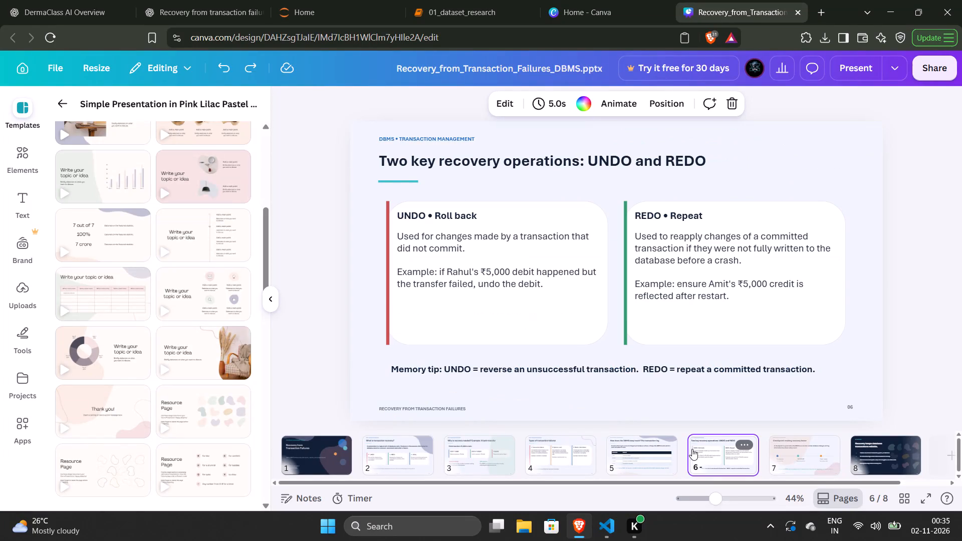
{"action": "left_click", "coordinate": [615, 449]}
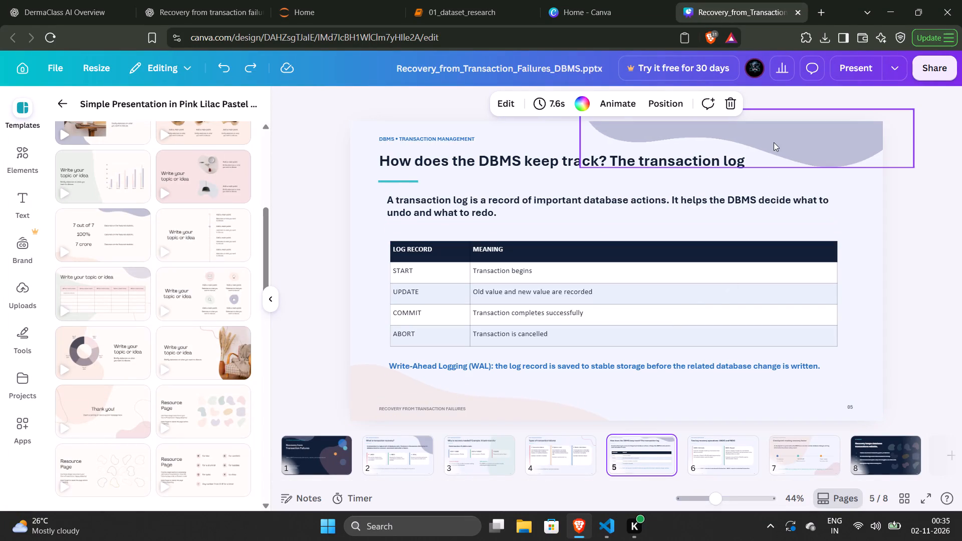
{"action": "left_click_drag", "start_coordinate": [778, 142], "coordinate": [722, 447]}
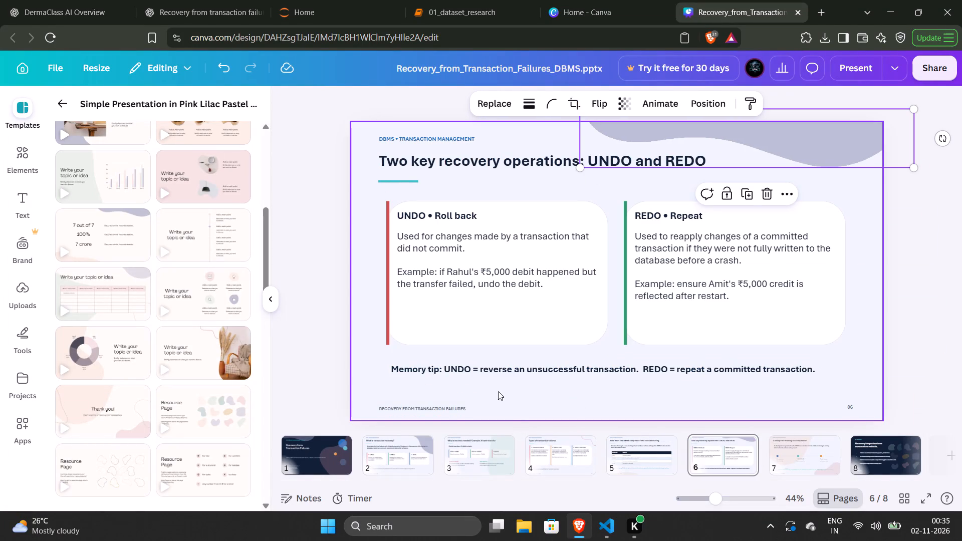
{"action": "left_click", "coordinate": [657, 449]}
{"action": "left_click_drag", "start_coordinate": [472, 412], "coordinate": [691, 460]}
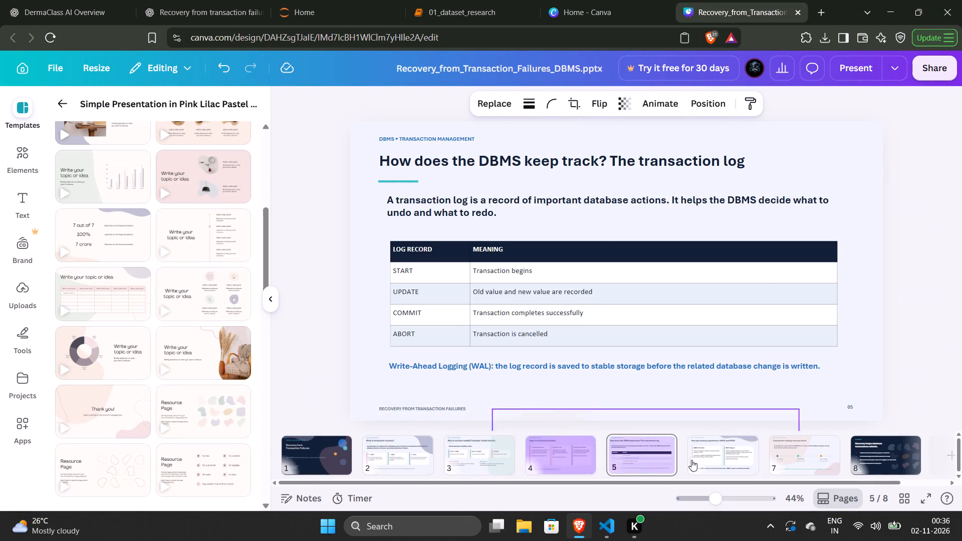
{"action": "left_click_drag", "start_coordinate": [691, 460], "coordinate": [702, 461]}
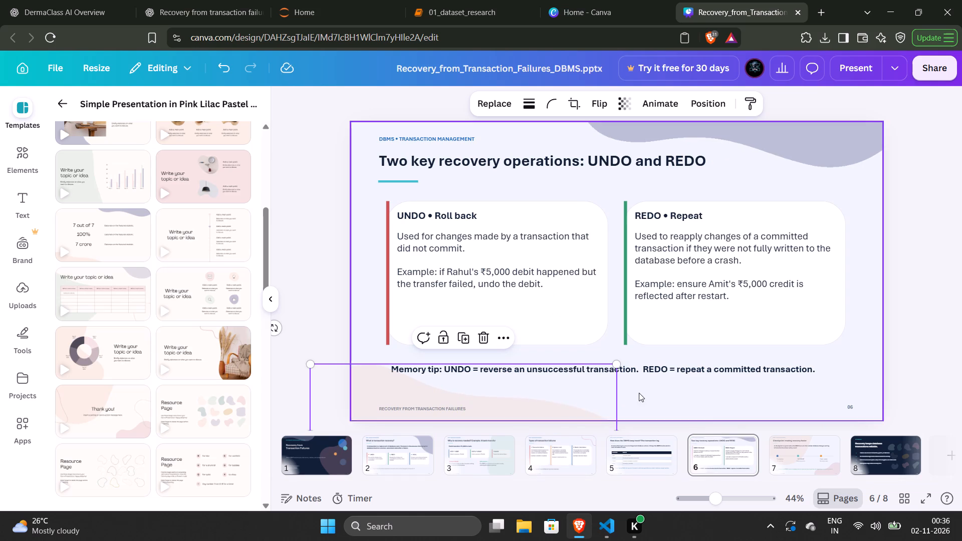
Review the decorations on the transaction log, UNDO and REDO and failure types slides, and browse the other presentation templates.
{"action": "left_click", "coordinate": [630, 451]}
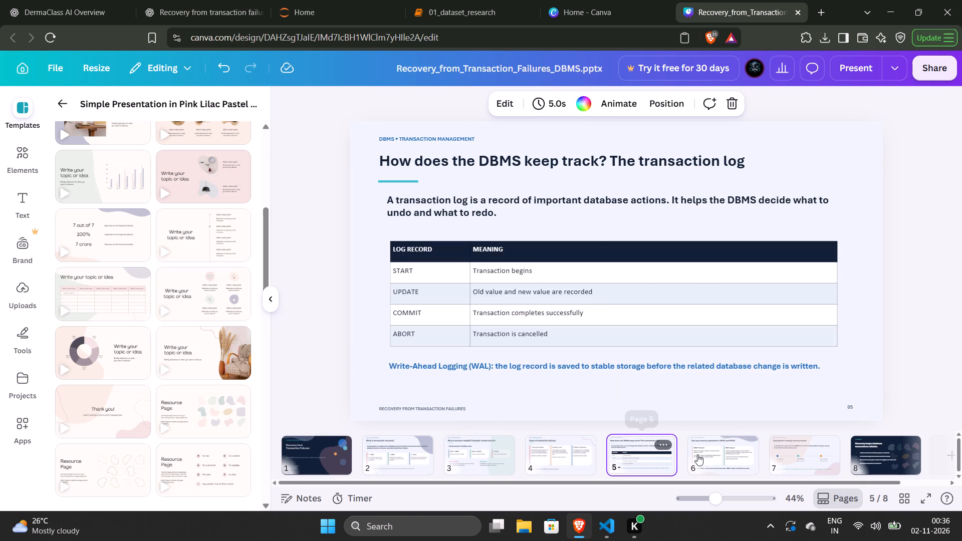
{"action": "left_click", "coordinate": [697, 454]}
{"action": "left_click", "coordinate": [589, 454]}
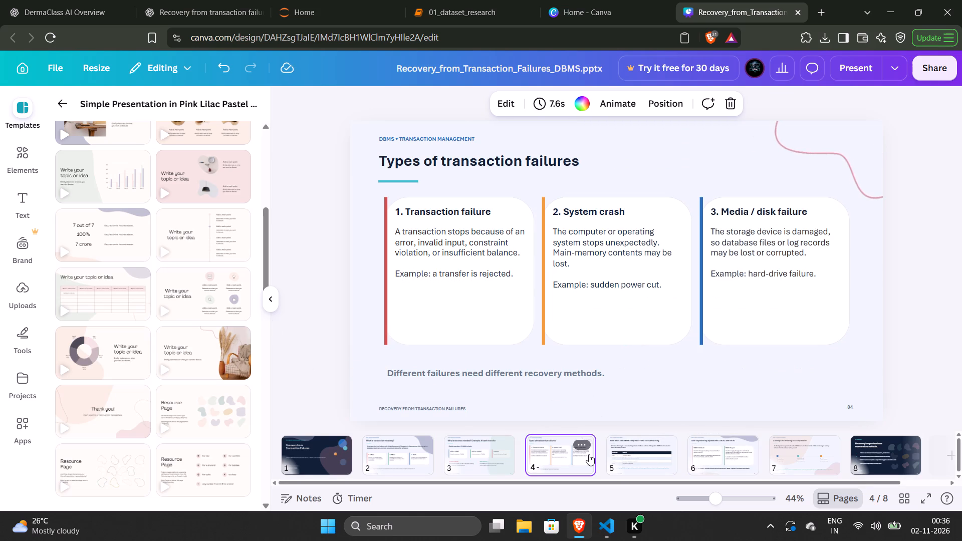
{"action": "scroll", "coordinate": [492, 426], "scroll_direction": "up", "scroll_amount": 2}
{"action": "scroll", "coordinate": [449, 445], "scroll_direction": "up", "scroll_amount": 2}
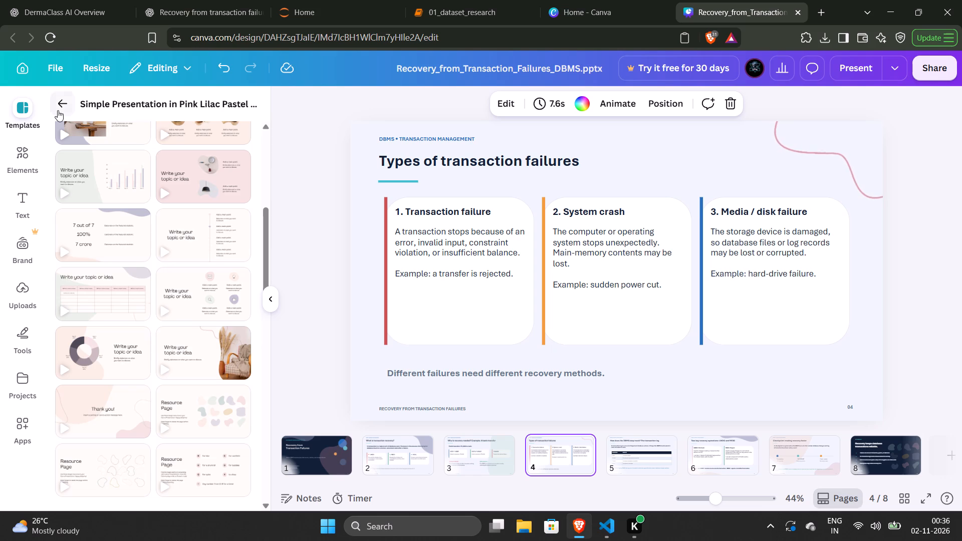
{"action": "left_click", "coordinate": [61, 110]}
{"action": "scroll", "coordinate": [121, 260], "scroll_direction": "down", "scroll_amount": 1}
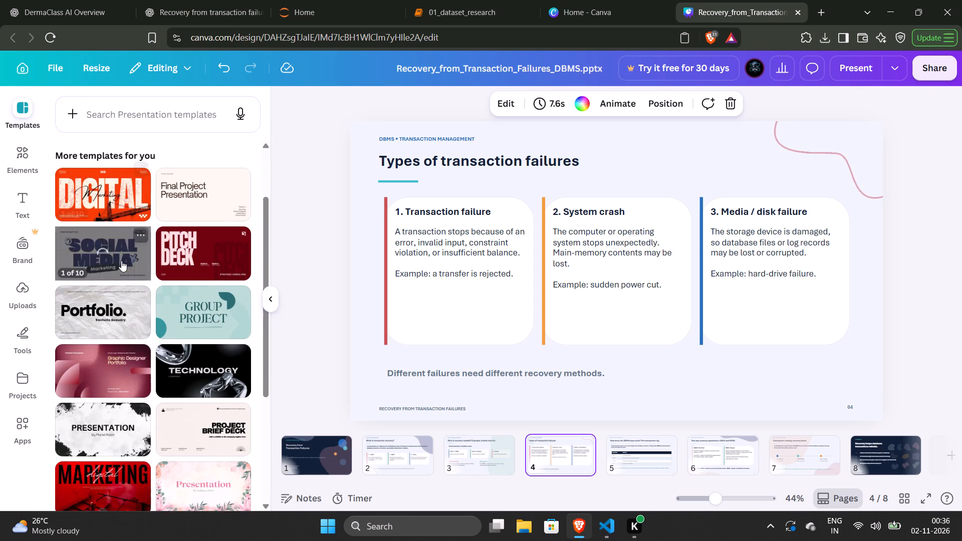
{"action": "scroll", "coordinate": [124, 262], "scroll_direction": "down", "scroll_amount": 1}
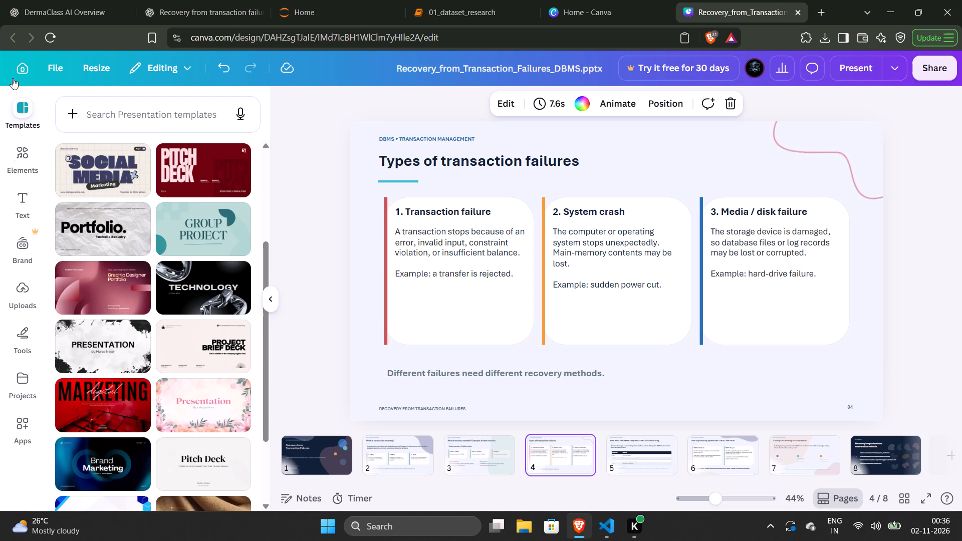
{"action": "scroll", "coordinate": [353, 450], "scroll_direction": "down", "scroll_amount": 1}
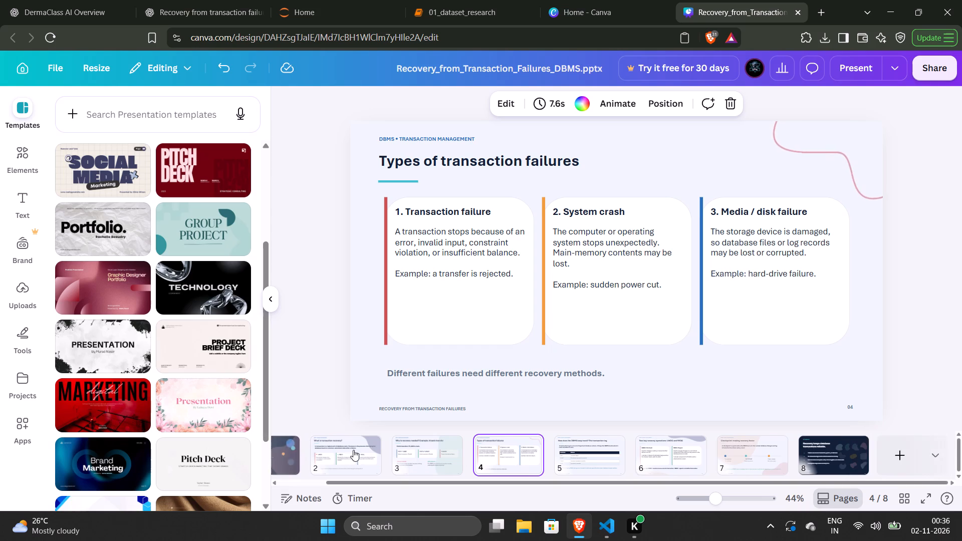
Move the large mauve blob on the title slide further toward its lower-right side, behind the coloured circles.
{"action": "scroll", "coordinate": [353, 450], "scroll_direction": "up", "scroll_amount": 3}
{"action": "left_click", "coordinate": [313, 459]}
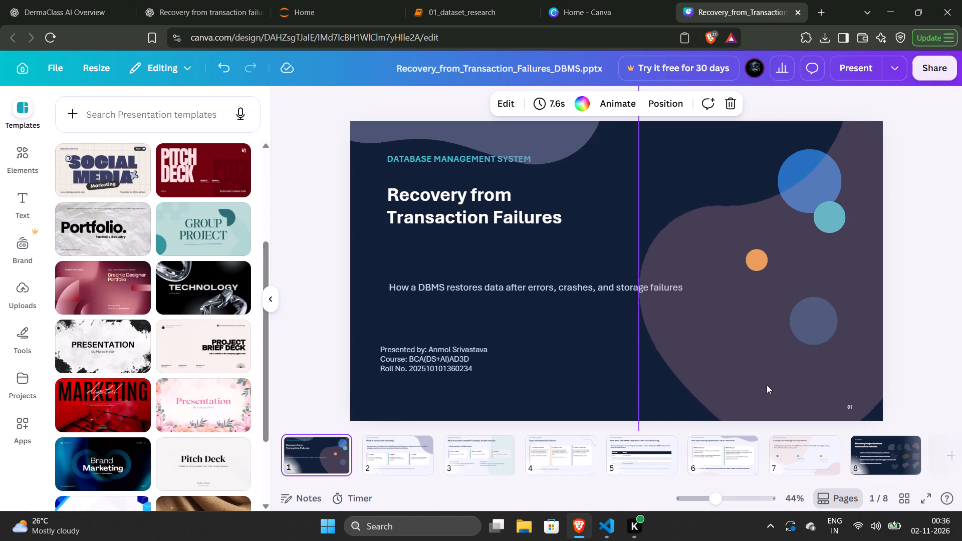
{"action": "left_click_drag", "start_coordinate": [767, 385], "coordinate": [767, 380]}
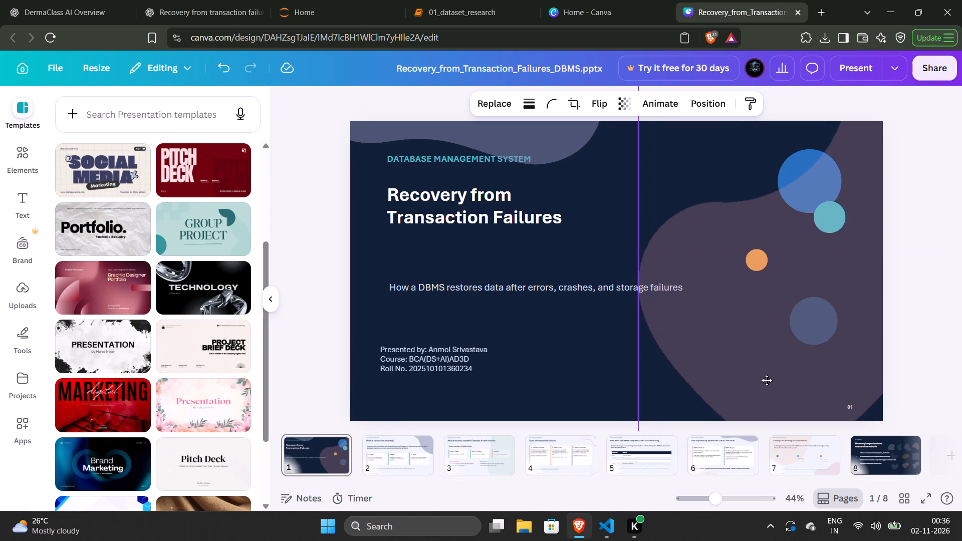
{"action": "left_click_drag", "start_coordinate": [767, 380], "coordinate": [641, 409]}
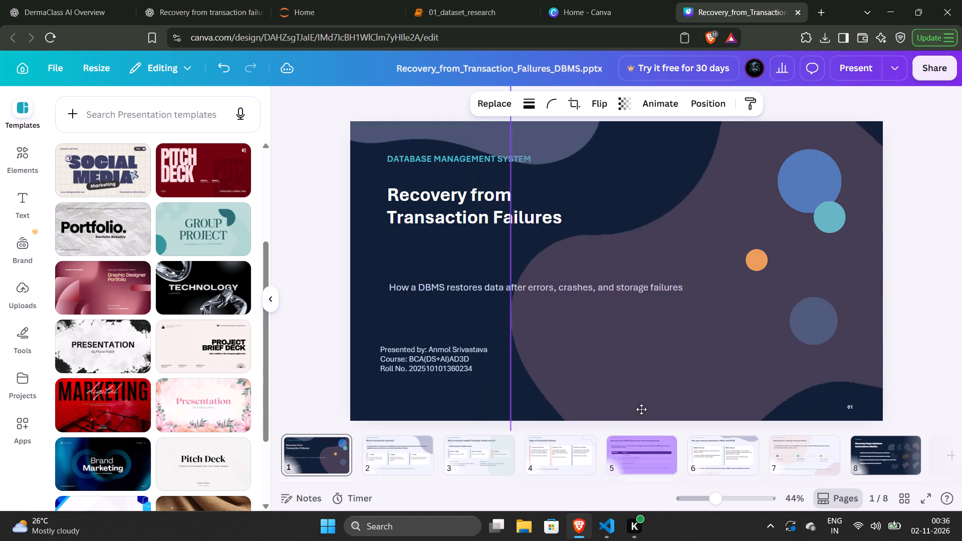
{"action": "left_click_drag", "start_coordinate": [641, 409], "coordinate": [818, 363]}
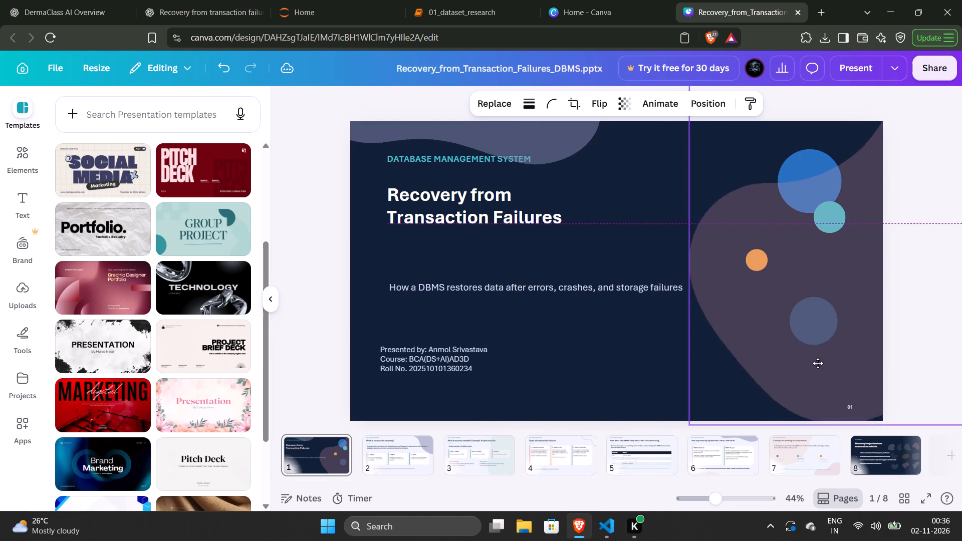
{"action": "left_click_drag", "start_coordinate": [818, 363], "coordinate": [811, 372]}
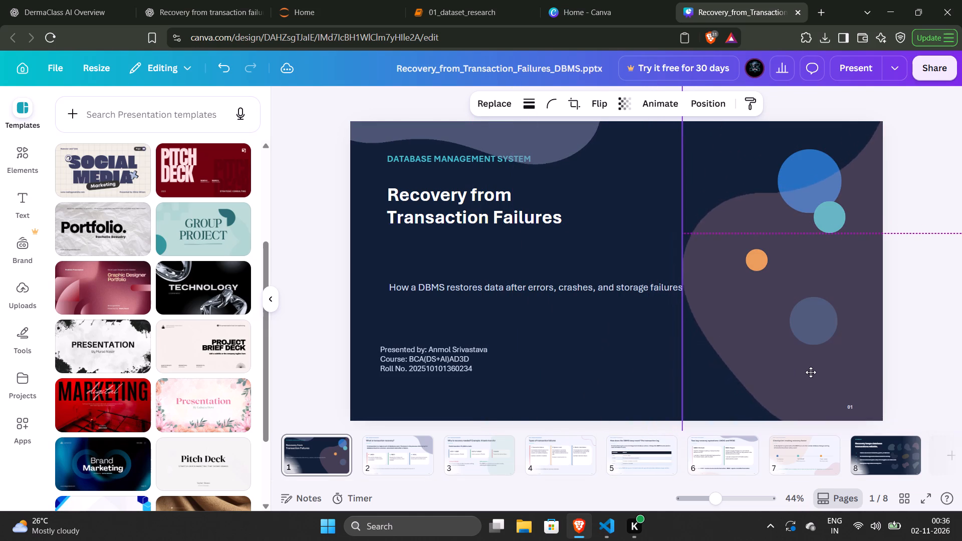
{"action": "left_click", "coordinate": [805, 201]}
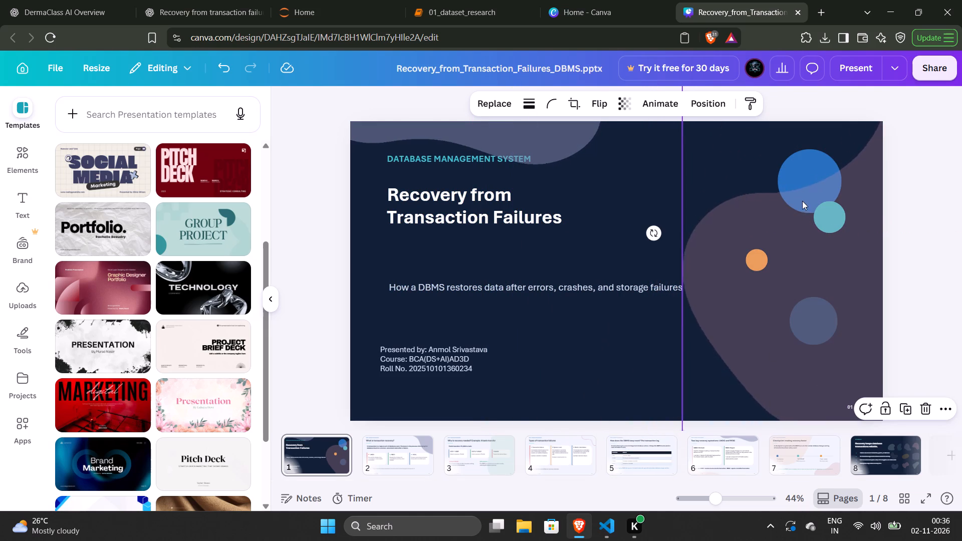
{"action": "left_click", "coordinate": [751, 184]}
{"action": "left_click", "coordinate": [804, 164]}
{"action": "left_click", "coordinate": [620, 196]}
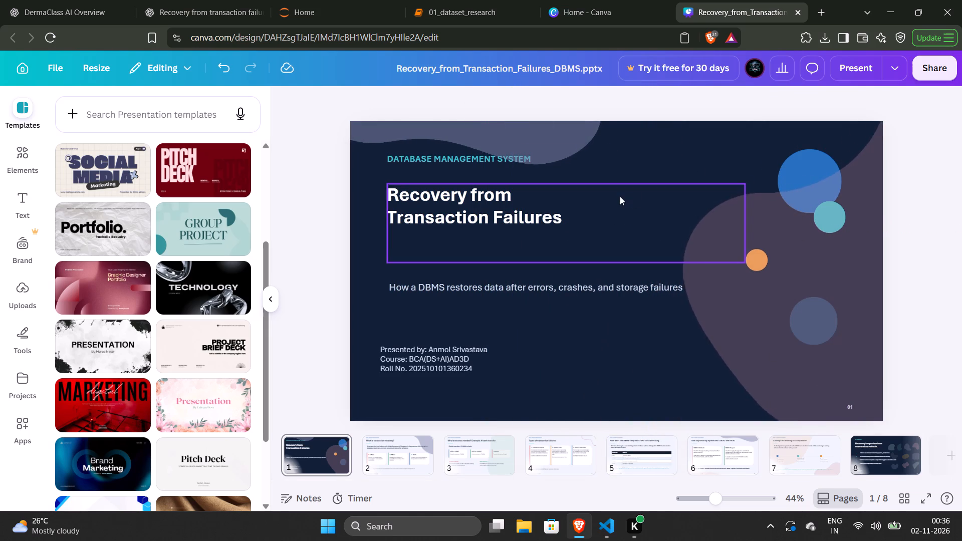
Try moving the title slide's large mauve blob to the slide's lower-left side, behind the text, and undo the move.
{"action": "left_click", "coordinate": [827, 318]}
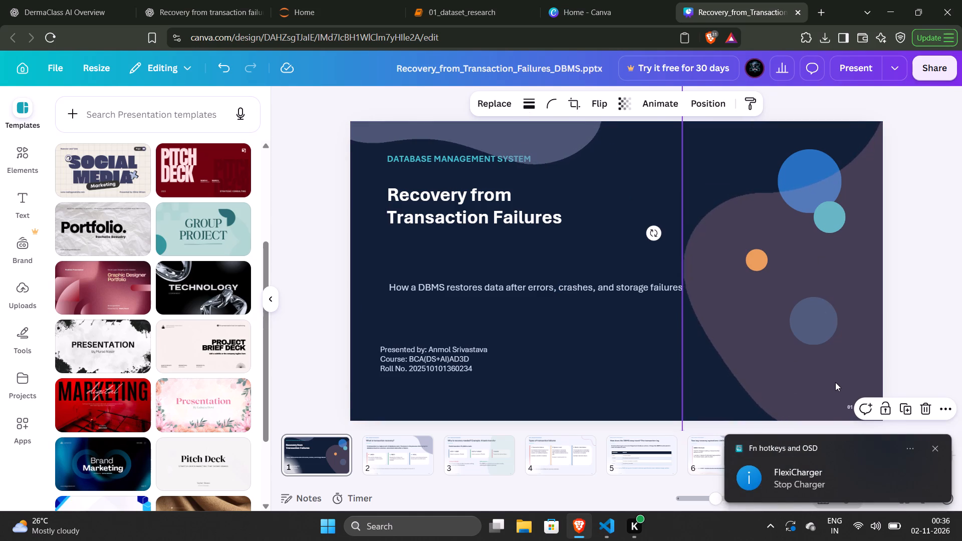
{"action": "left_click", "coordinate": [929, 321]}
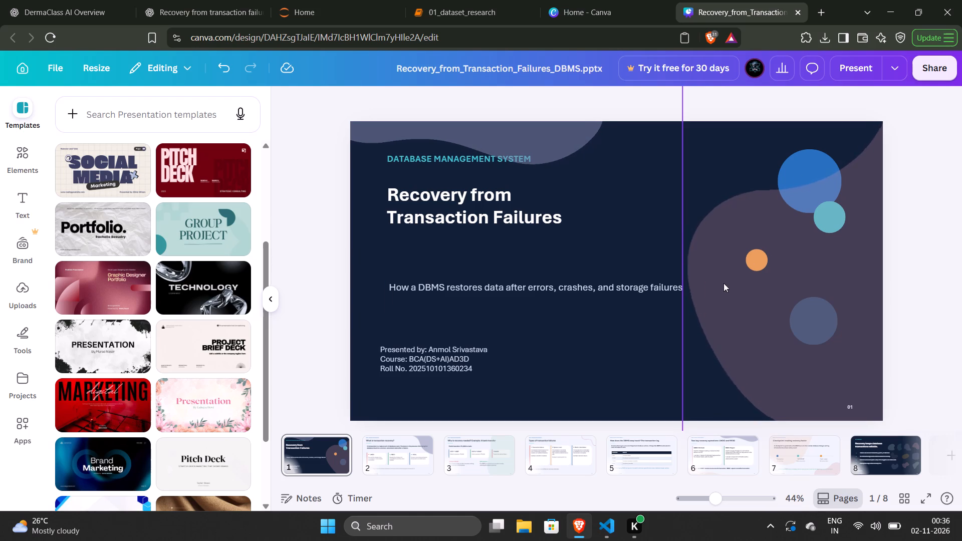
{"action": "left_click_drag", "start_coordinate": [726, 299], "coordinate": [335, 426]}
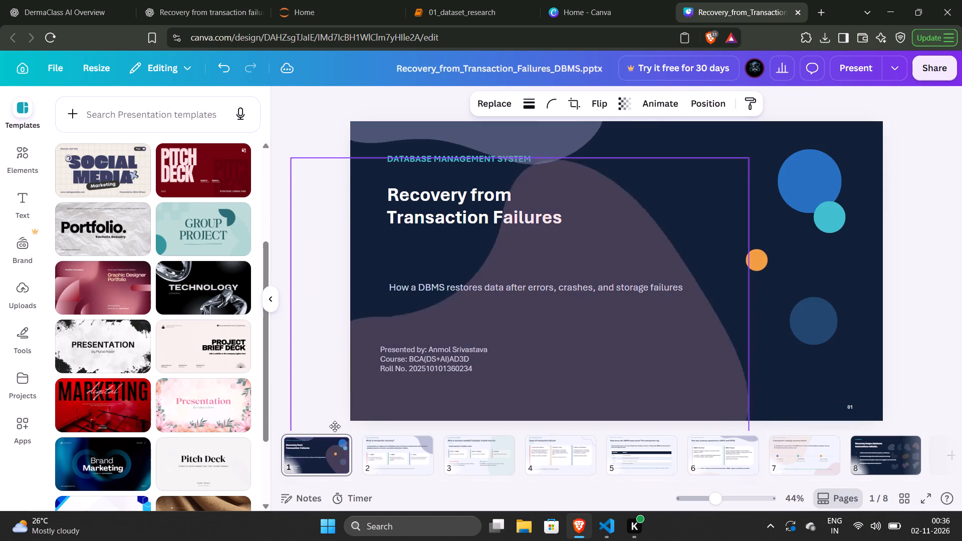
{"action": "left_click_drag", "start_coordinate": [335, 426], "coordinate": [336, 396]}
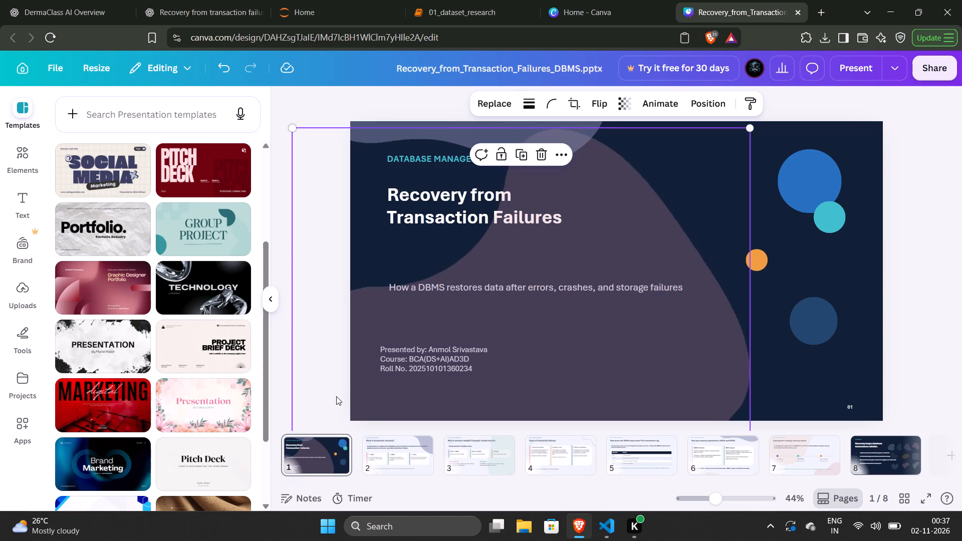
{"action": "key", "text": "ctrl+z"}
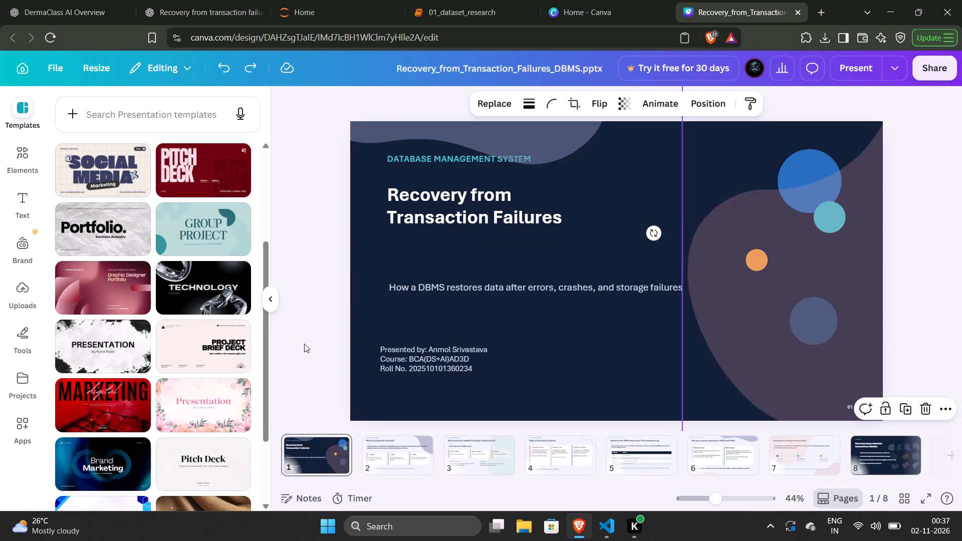
Shift the title slide's large mauve blob toward the slide's centre so it fills the right half behind the coloured circles.
{"action": "scroll", "coordinate": [222, 310], "scroll_direction": "up", "scroll_amount": 4}
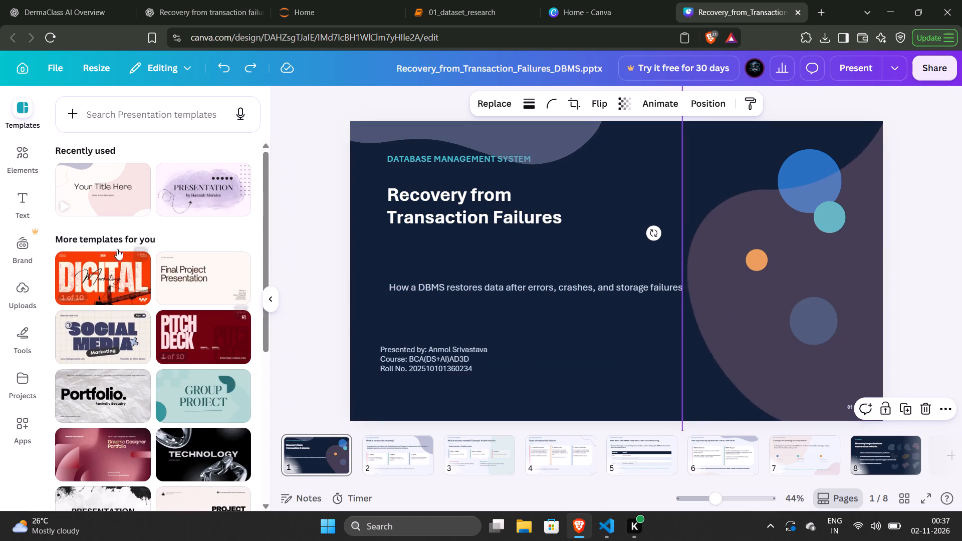
{"action": "left_click_drag", "start_coordinate": [748, 339], "coordinate": [607, 343]}
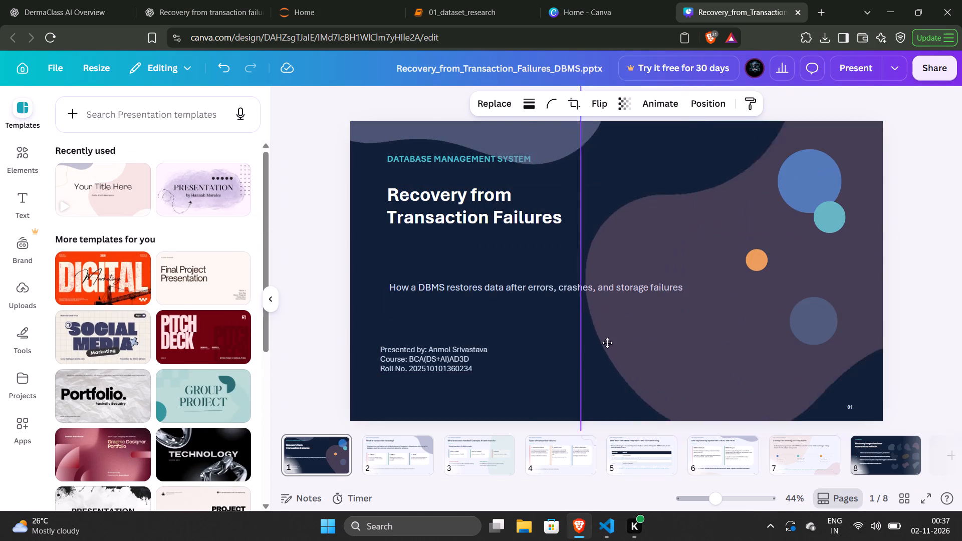
{"action": "left_click_drag", "start_coordinate": [607, 343], "coordinate": [580, 367]}
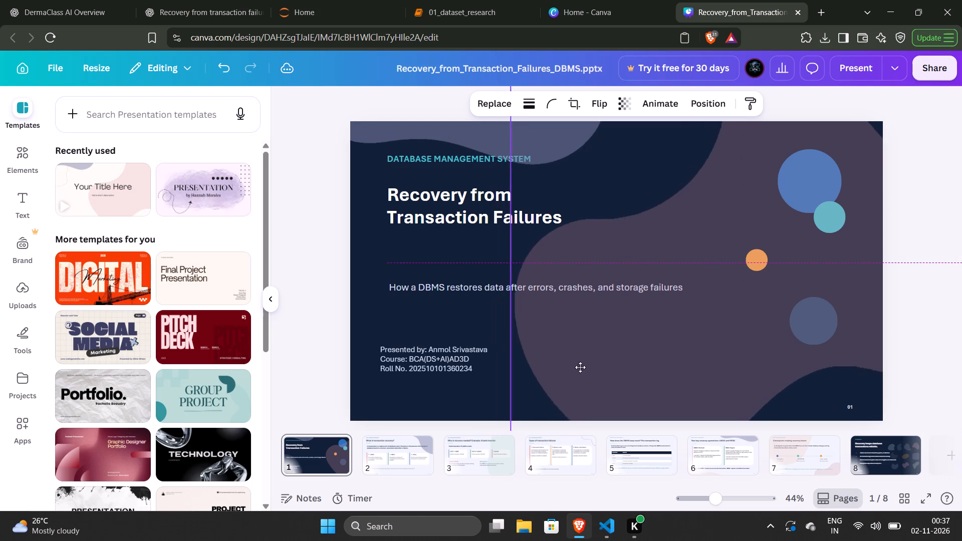
{"action": "left_click_drag", "start_coordinate": [580, 367], "coordinate": [595, 367]}
{"action": "left_click", "coordinate": [321, 283]}
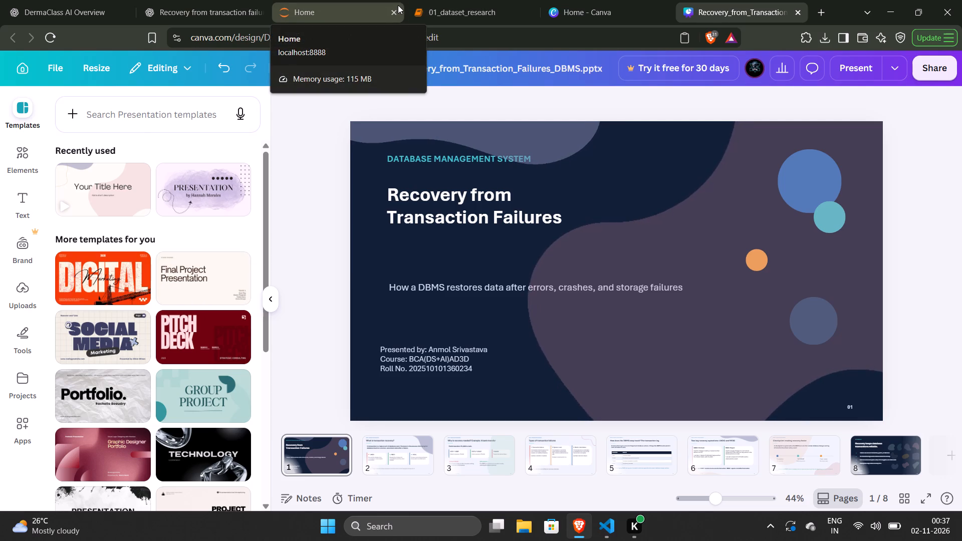
Browse the suggested presentation templates for other decorative designs.
{"action": "scroll", "coordinate": [188, 340], "scroll_direction": "down", "scroll_amount": 1}
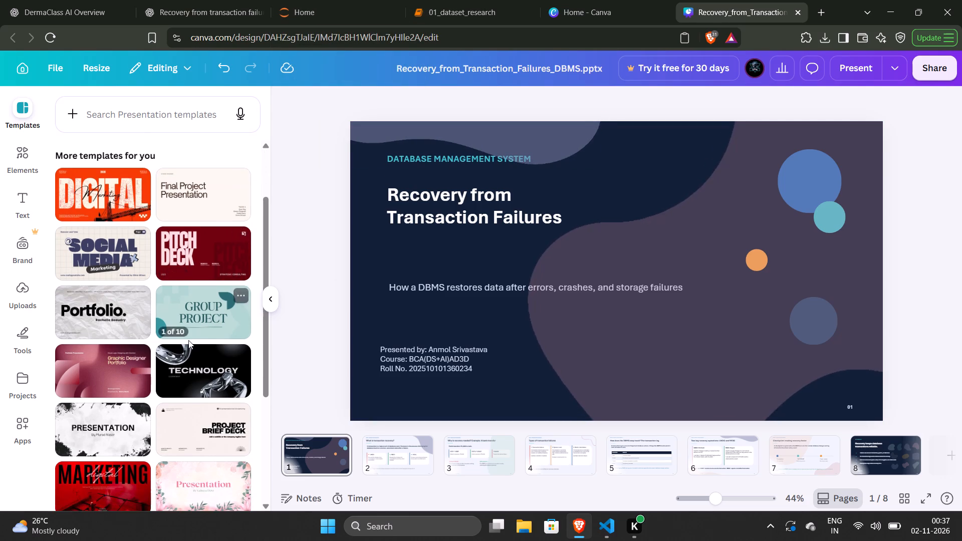
{"action": "scroll", "coordinate": [188, 340], "scroll_direction": "down", "scroll_amount": 2}
{"action": "scroll", "coordinate": [216, 409], "scroll_direction": "down", "scroll_amount": 1}
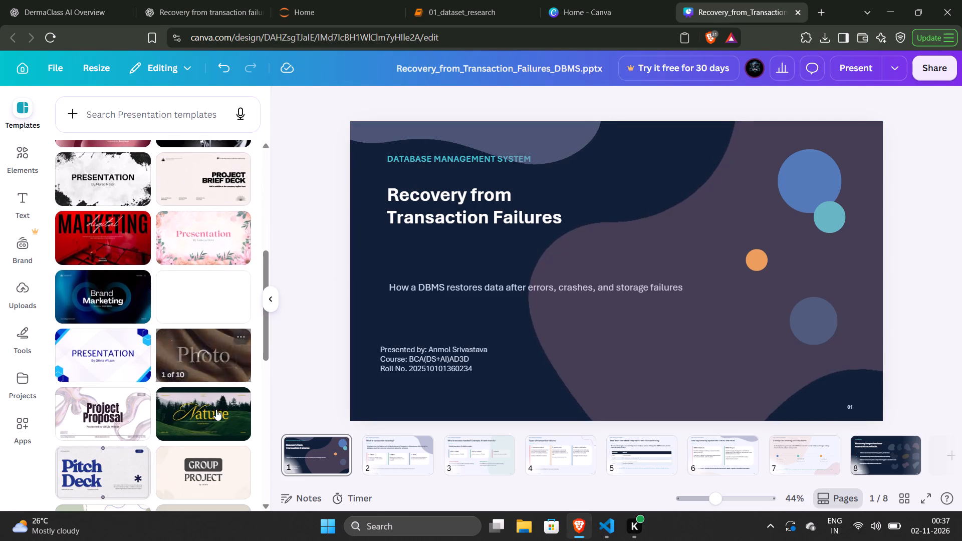
{"action": "scroll", "coordinate": [209, 359], "scroll_direction": "down", "scroll_amount": 3}
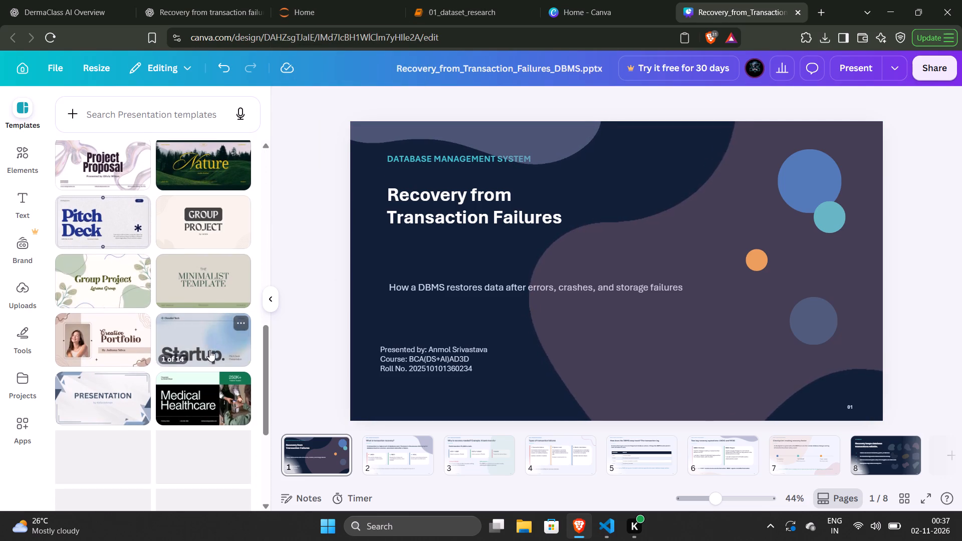
{"action": "scroll", "coordinate": [297, 339], "scroll_direction": "down", "scroll_amount": 4}
{"action": "scroll", "coordinate": [186, 364], "scroll_direction": "down", "scroll_amount": 2}
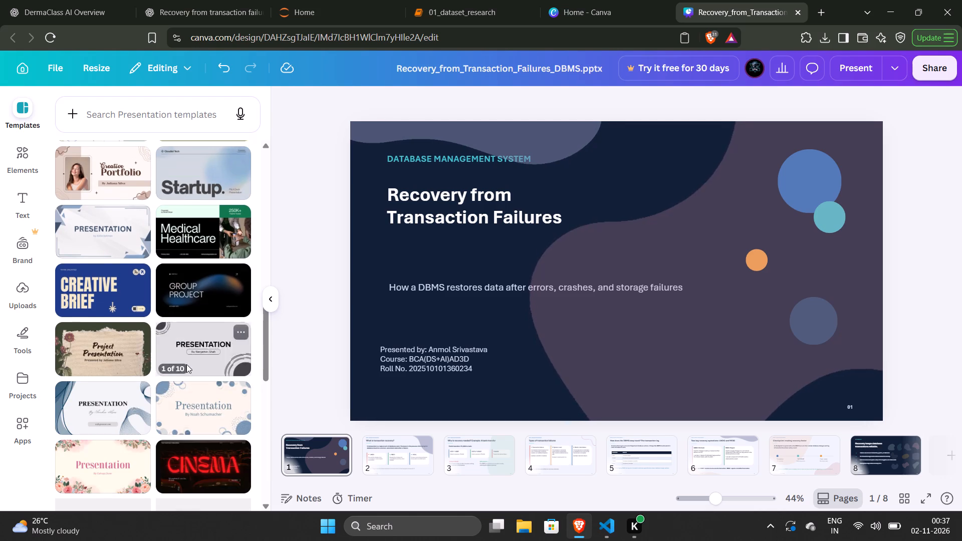
{"action": "scroll", "coordinate": [186, 365], "scroll_direction": "down", "scroll_amount": 5}
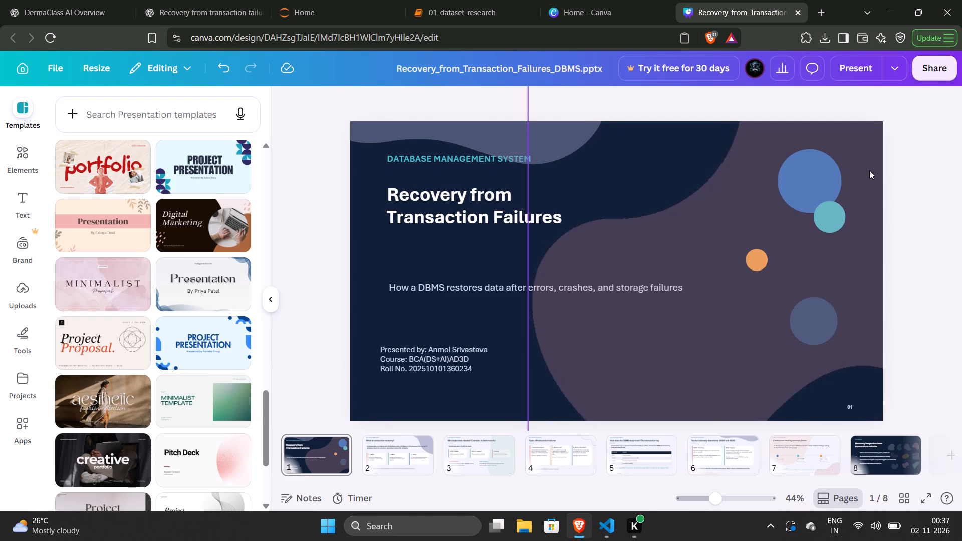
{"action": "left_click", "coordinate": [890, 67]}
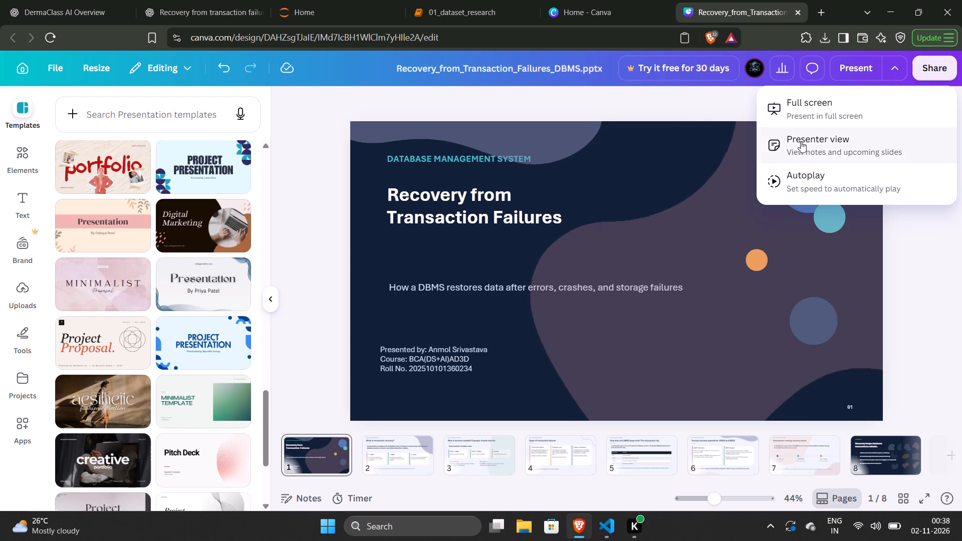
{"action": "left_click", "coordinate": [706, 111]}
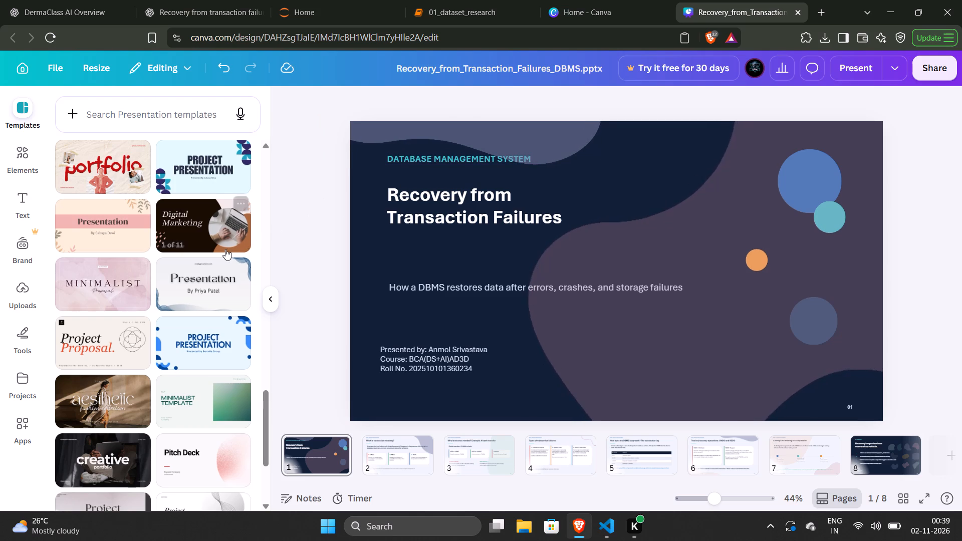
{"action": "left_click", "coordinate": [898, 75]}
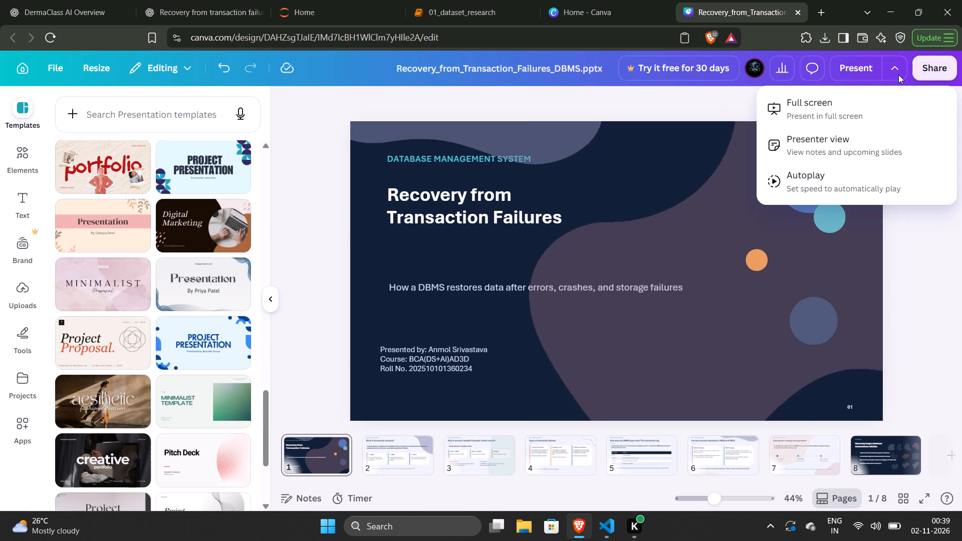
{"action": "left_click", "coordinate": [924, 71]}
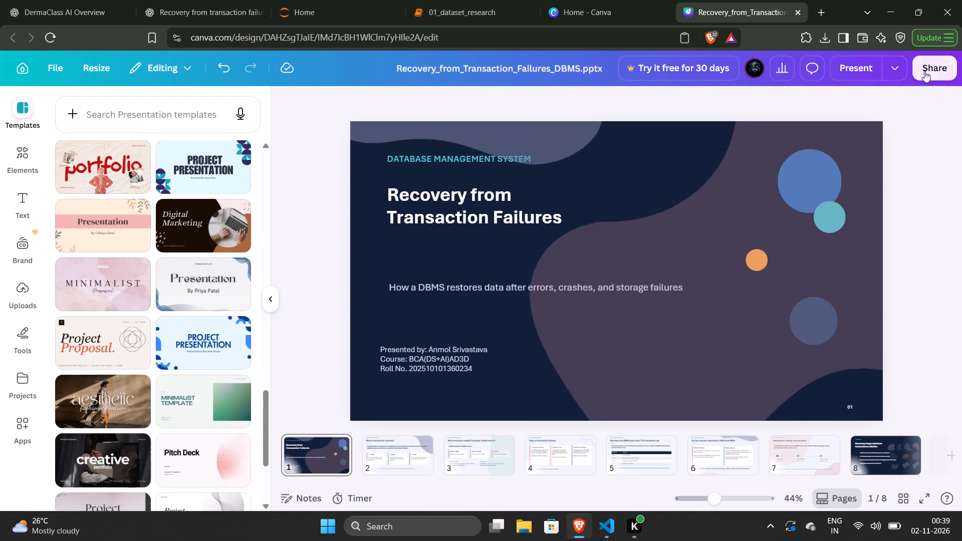
Download all pages as a digital PDF after reviewing the download tip, saving it in Downloads as Recovery_from_Transaction_Failures_DBMS.pptx.
{"action": "left_click", "coordinate": [924, 71]}
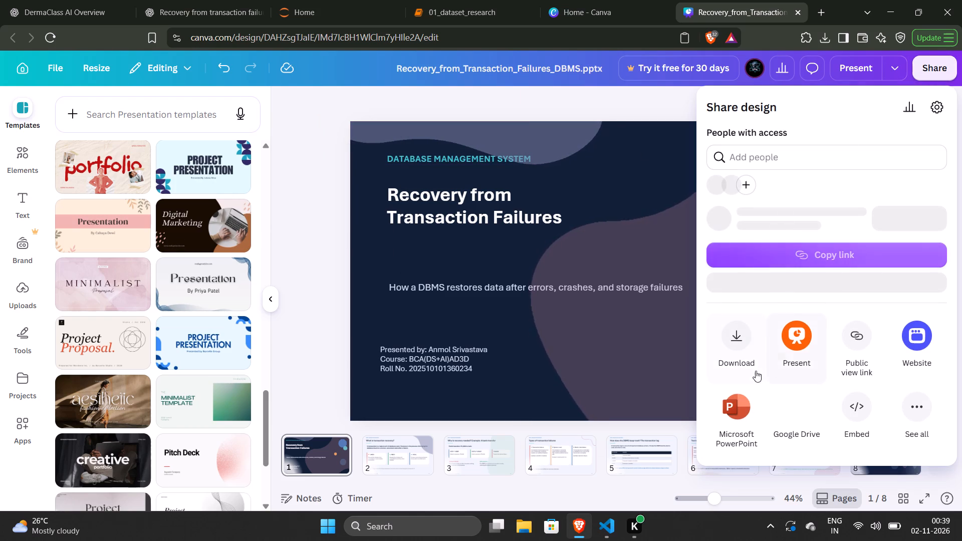
{"action": "left_click", "coordinate": [748, 355]}
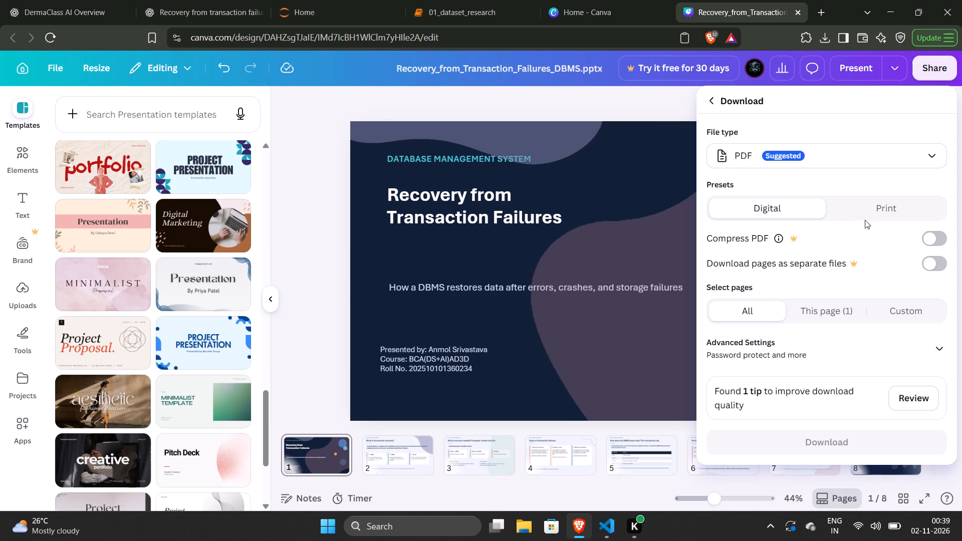
{"action": "scroll", "coordinate": [811, 310], "scroll_direction": "down", "scroll_amount": 4}
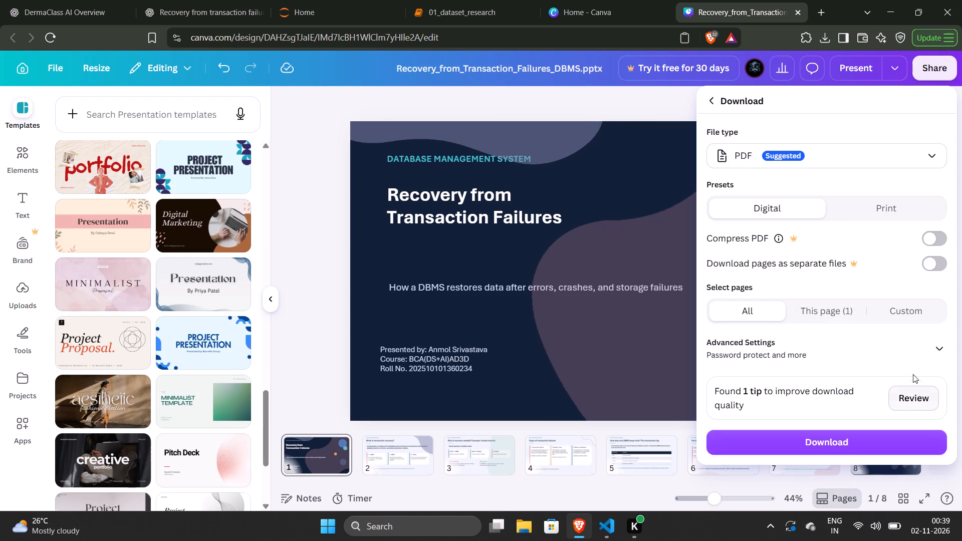
{"action": "left_click", "coordinate": [841, 311]}
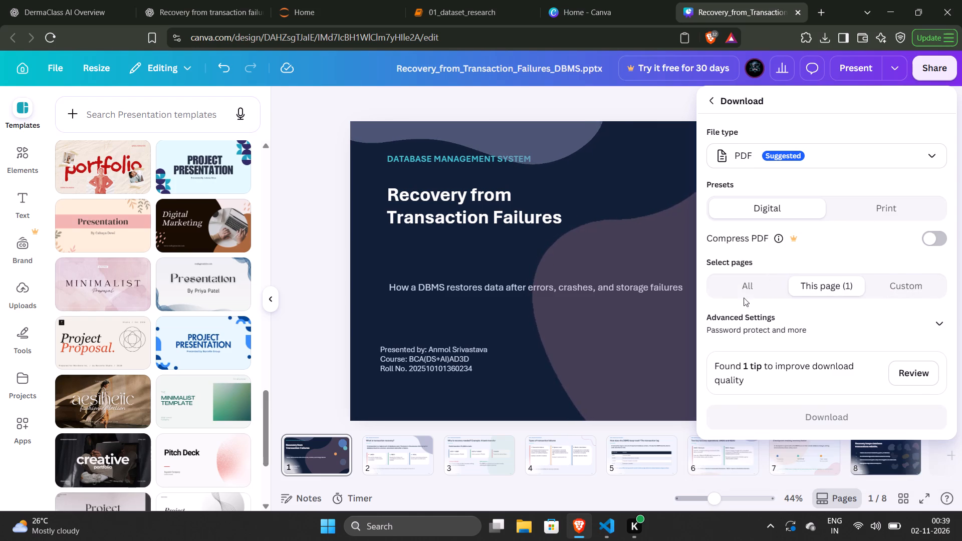
{"action": "left_click", "coordinate": [744, 293]}
{"action": "left_click", "coordinate": [910, 397]}
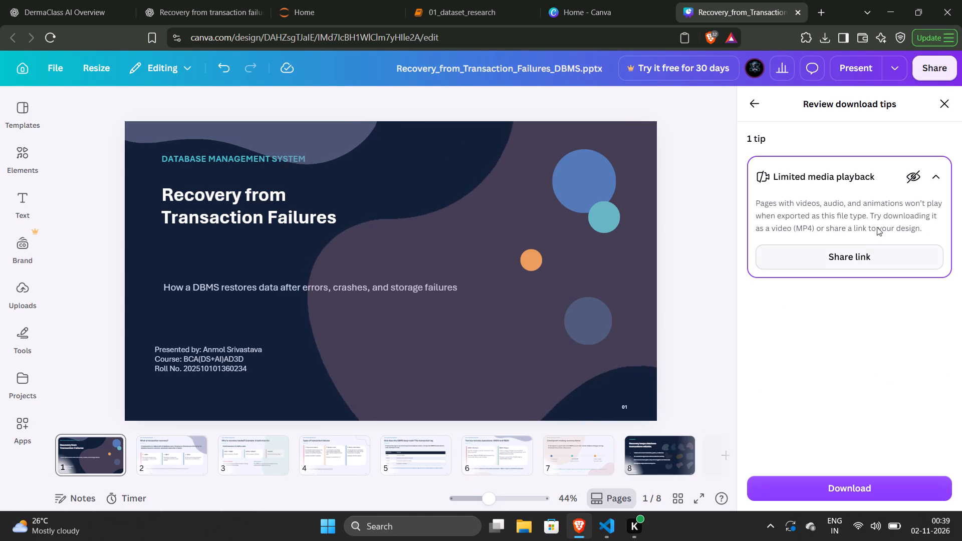
{"action": "left_click", "coordinate": [864, 477]}
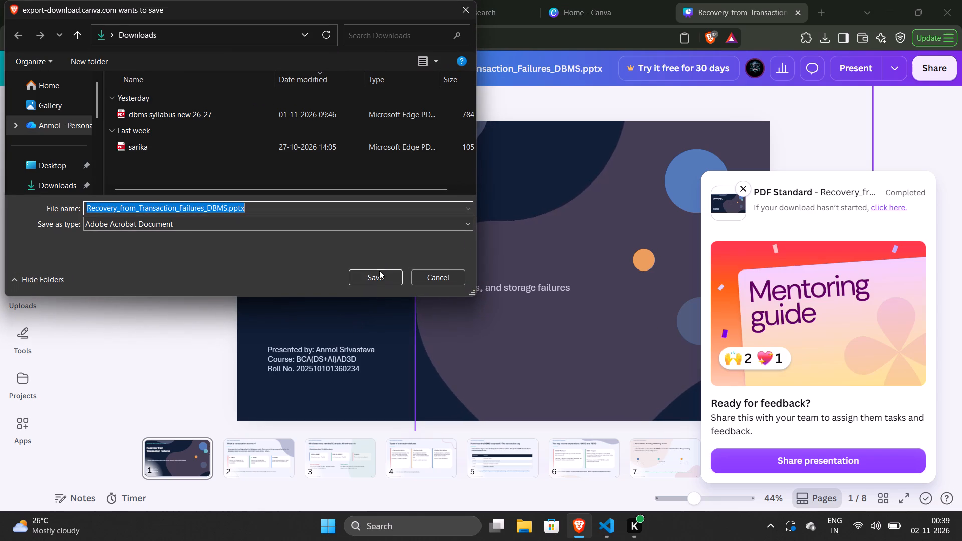
{"action": "left_click", "coordinate": [373, 277]}
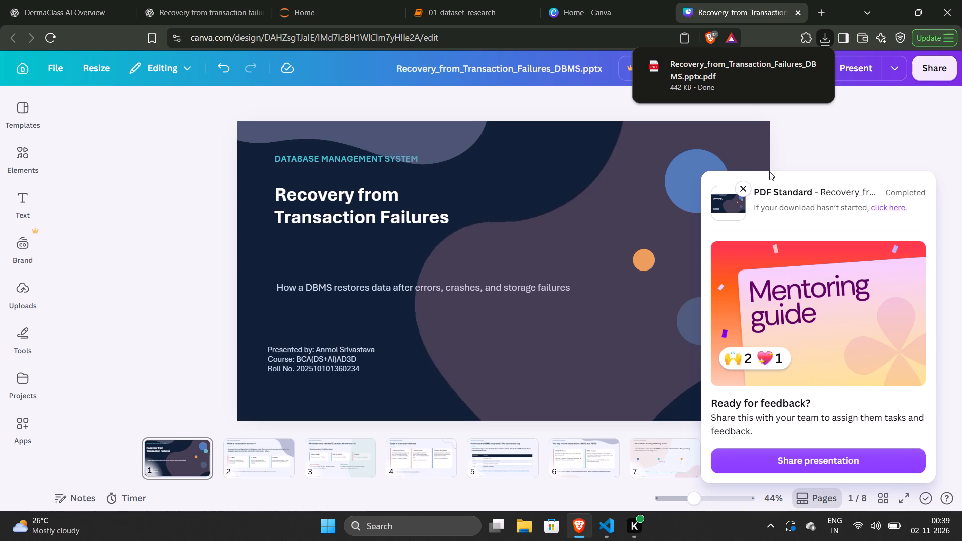
{"action": "left_click", "coordinate": [744, 187]}
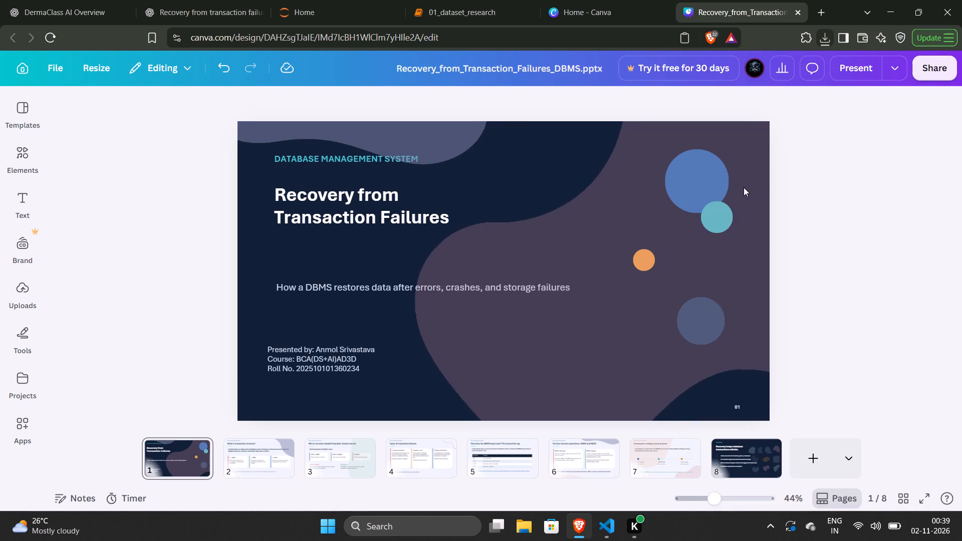